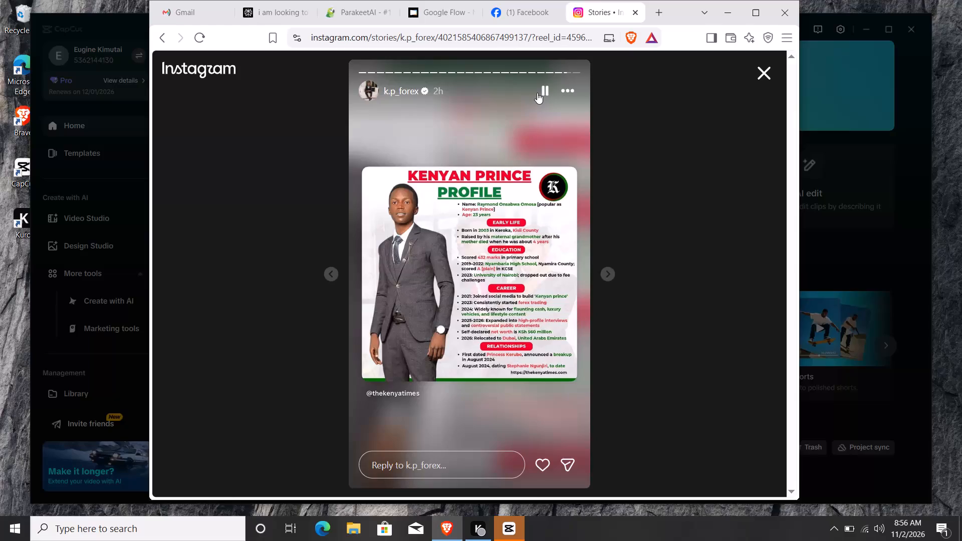
View the next k.p_forex story with its sound turned on and close the story viewer.
{"action": "left_click_drag", "start_coordinate": [635, 297], "coordinate": [647, 325]}
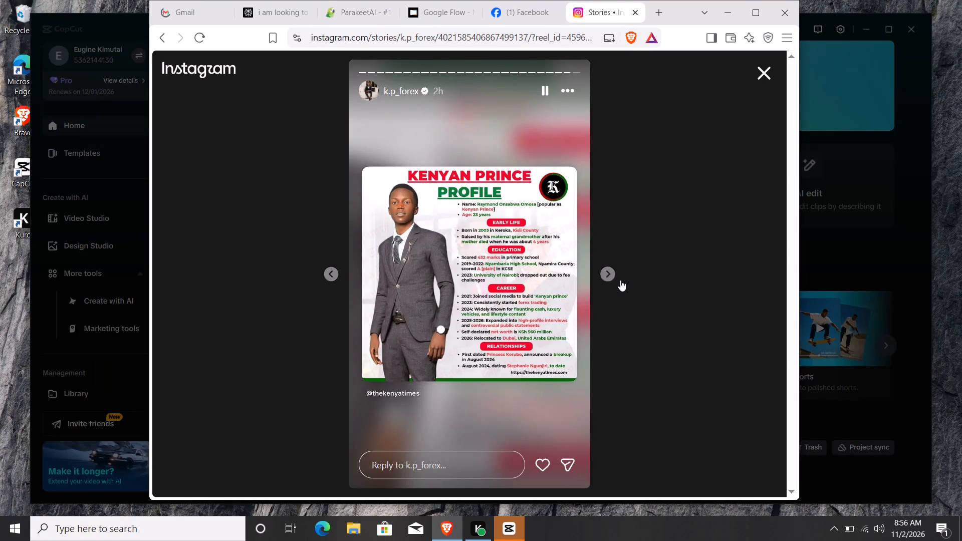
{"action": "left_click", "coordinate": [620, 280]}
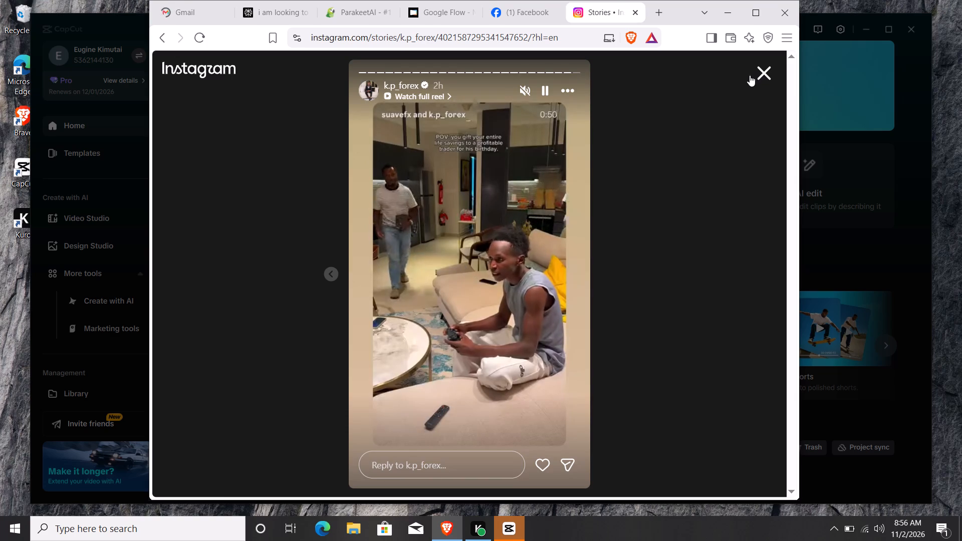
{"action": "left_click", "coordinate": [521, 85]}
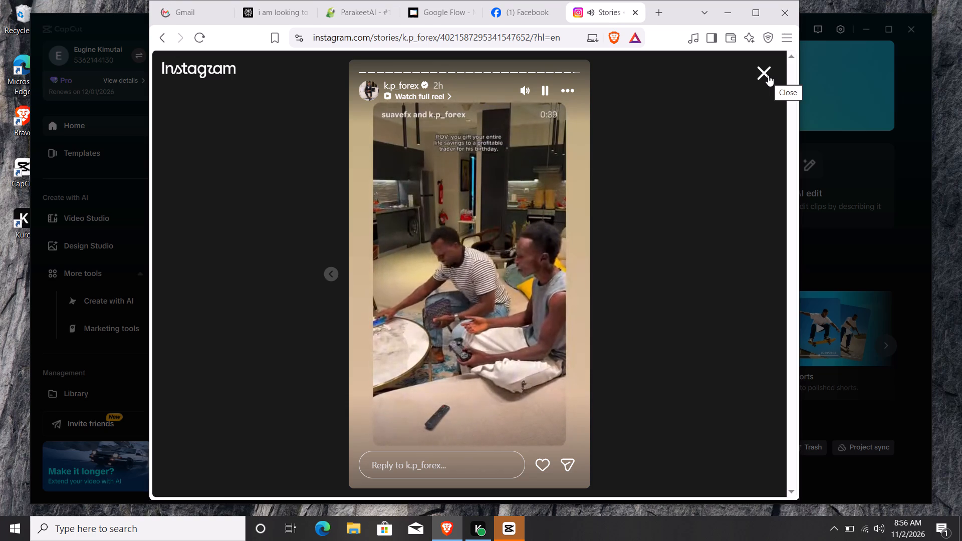
{"action": "left_click", "coordinate": [768, 75]}
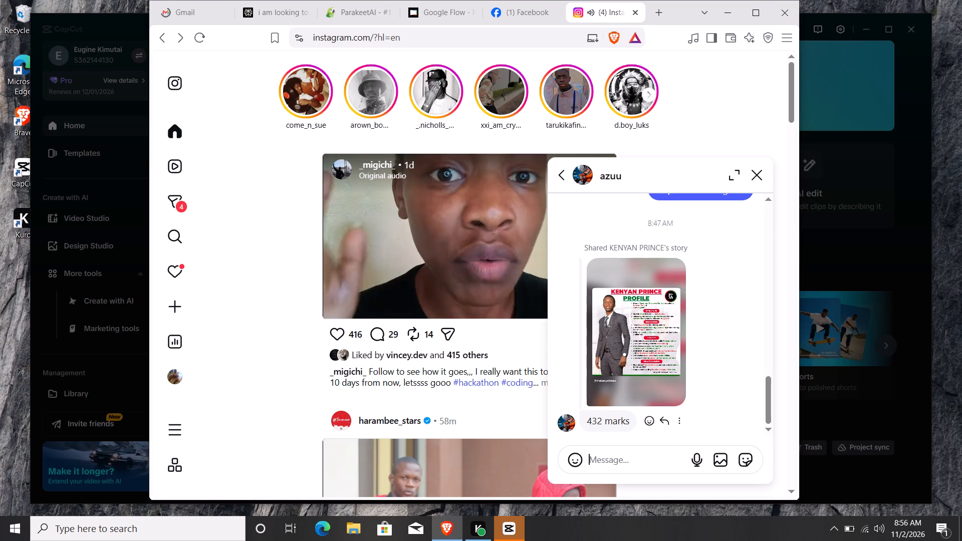
Send the message "ni mbaya" in the azuu chat and close the messages window.
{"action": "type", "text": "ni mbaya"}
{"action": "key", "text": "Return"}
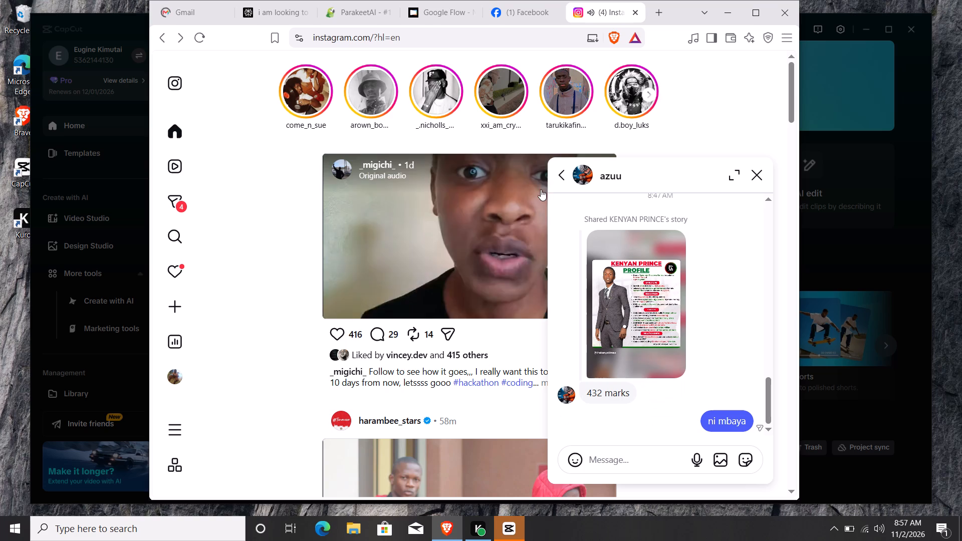
{"action": "left_click", "coordinate": [561, 185]}
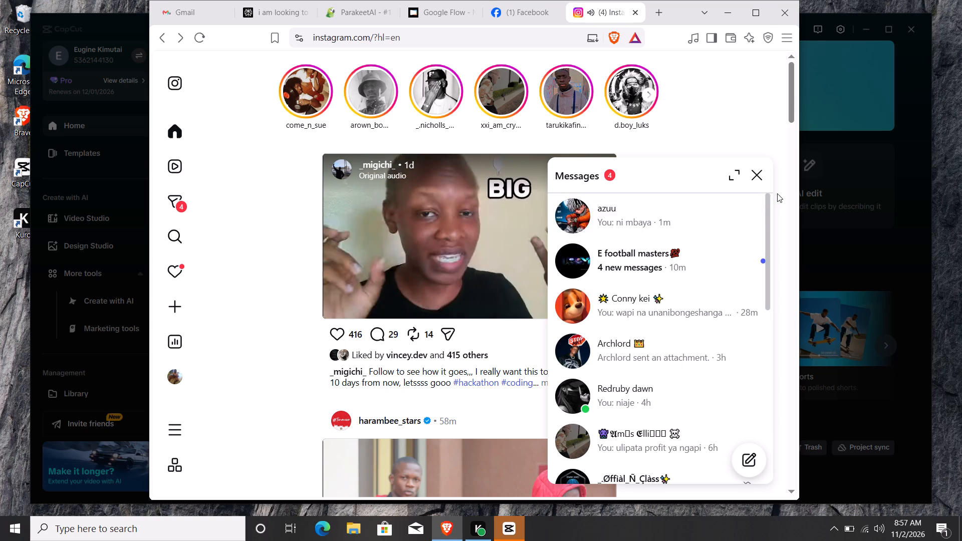
{"action": "left_click", "coordinate": [761, 176]}
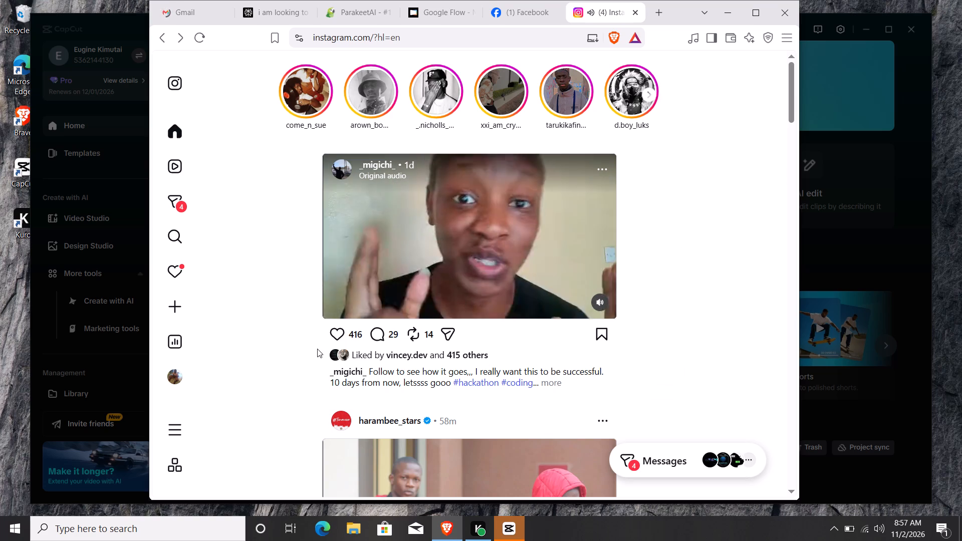
{"action": "left_click", "coordinate": [343, 328]}
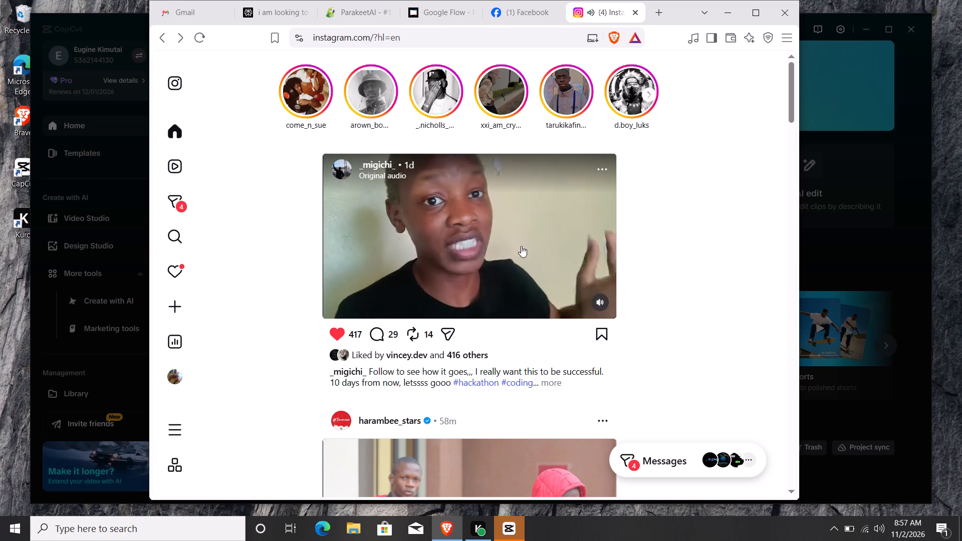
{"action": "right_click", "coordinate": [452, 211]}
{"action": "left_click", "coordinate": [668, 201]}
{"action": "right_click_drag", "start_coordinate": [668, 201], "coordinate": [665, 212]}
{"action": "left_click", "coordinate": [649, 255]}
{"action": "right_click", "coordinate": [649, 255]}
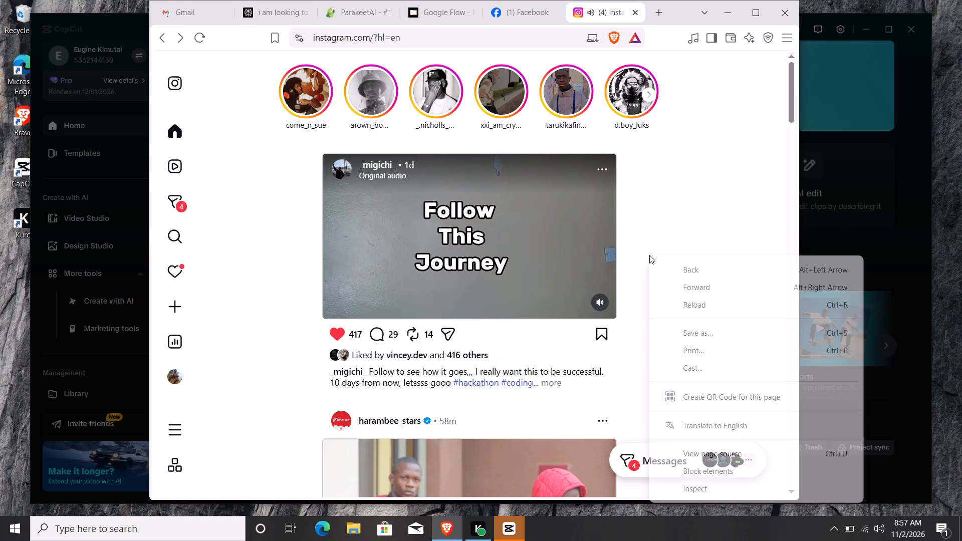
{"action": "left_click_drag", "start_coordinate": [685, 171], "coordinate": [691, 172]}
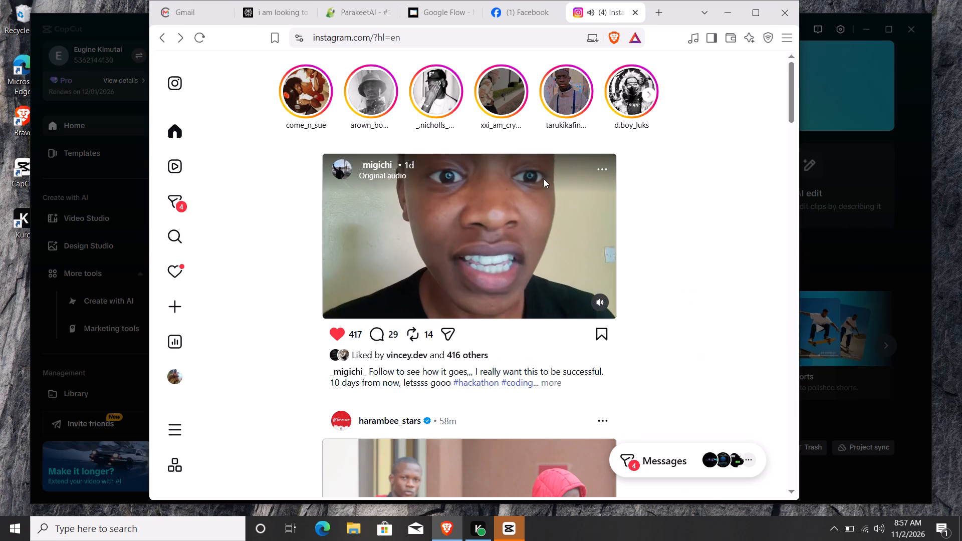
{"action": "left_click", "coordinate": [295, 80]}
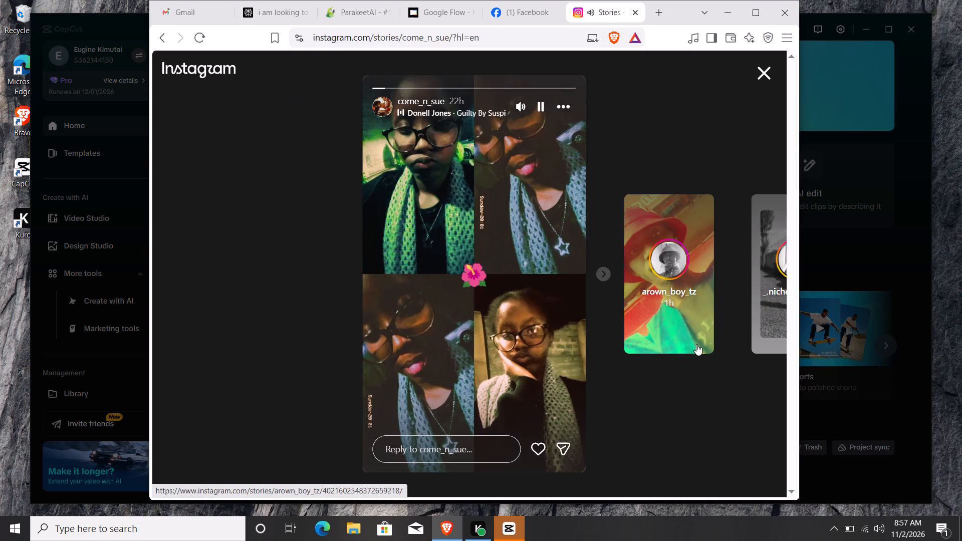
{"action": "left_click", "coordinate": [605, 270]}
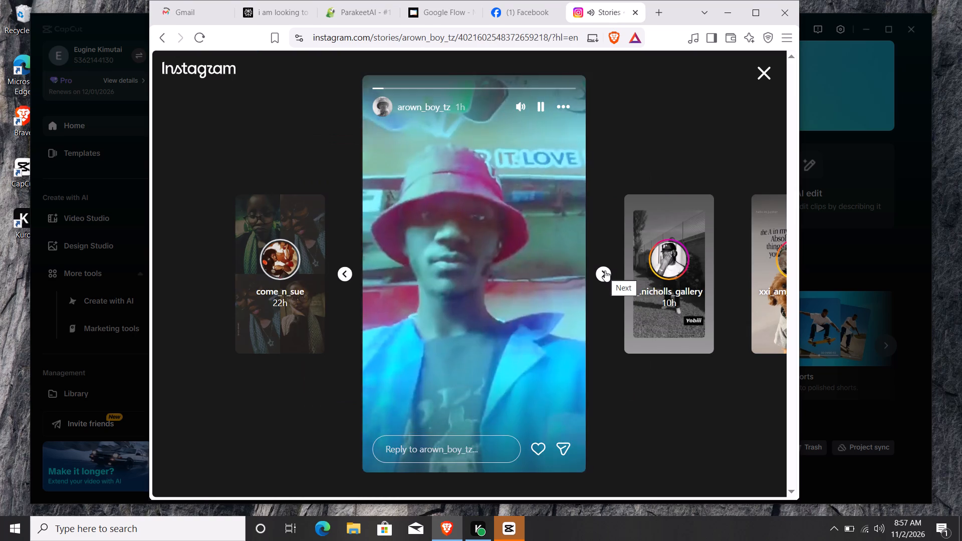
{"action": "left_click", "coordinate": [605, 270]}
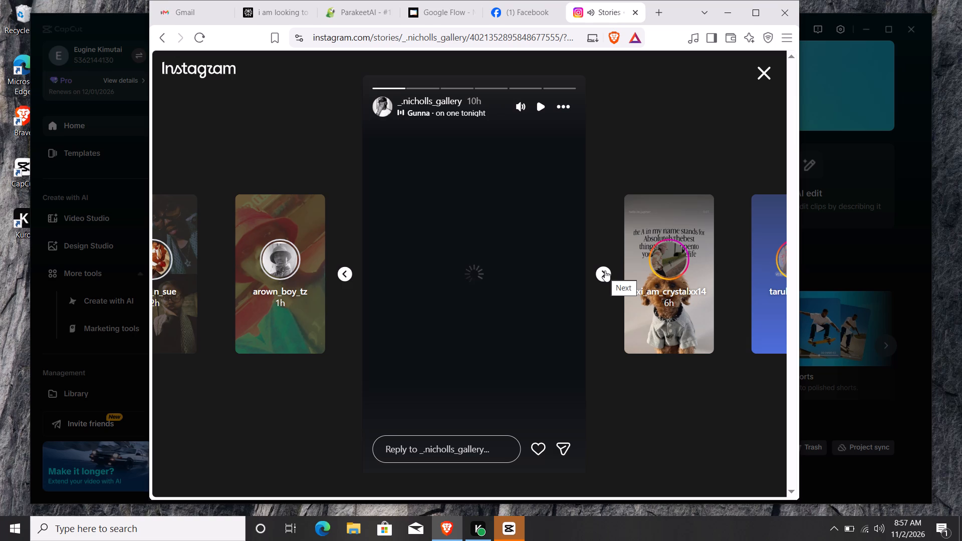
{"action": "left_click", "coordinate": [605, 270]}
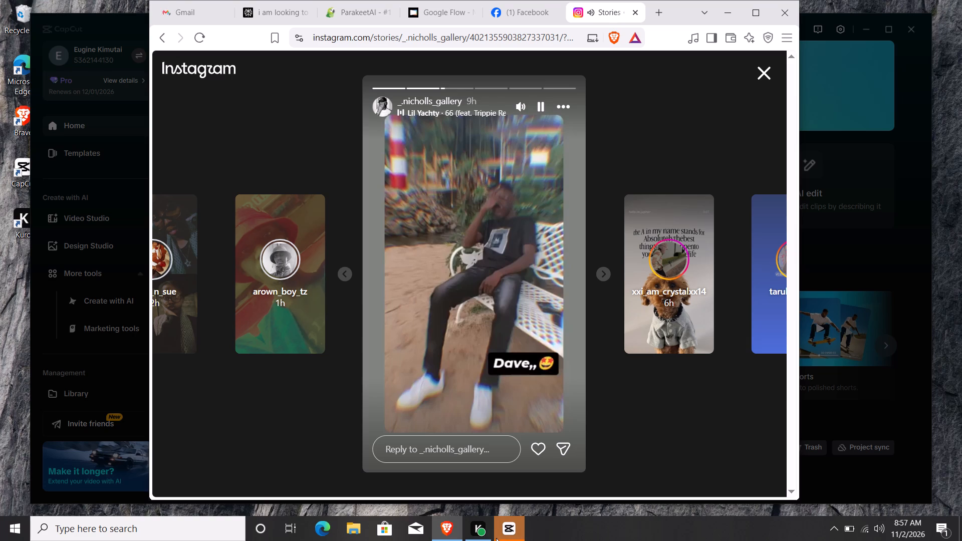
Switch to CapCut, decline turning on notifications and create a new project.
{"action": "left_click", "coordinate": [513, 538]}
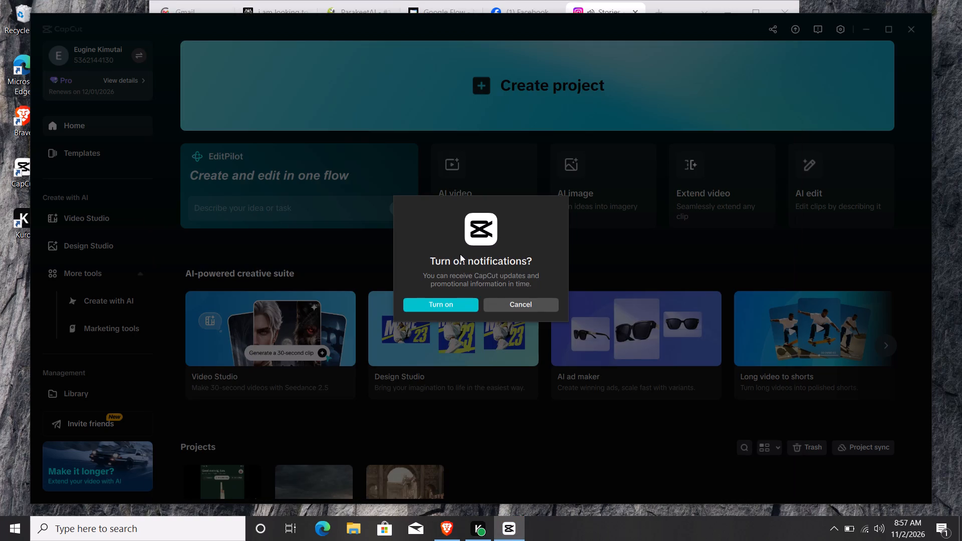
{"action": "left_click", "coordinate": [496, 298]}
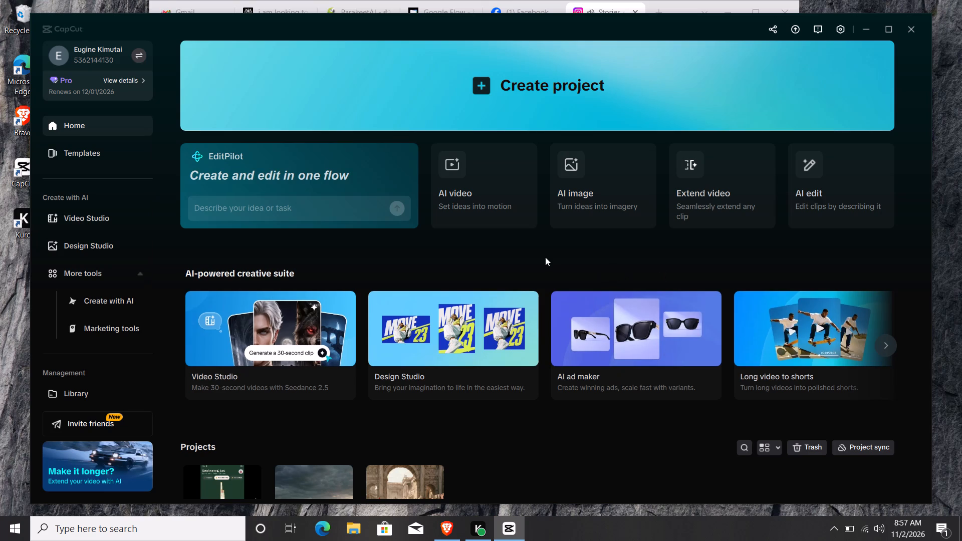
{"action": "scroll", "coordinate": [544, 251], "scroll_direction": "down", "scroll_amount": 5}
{"action": "scroll", "coordinate": [544, 251], "scroll_direction": "up", "scroll_amount": 6}
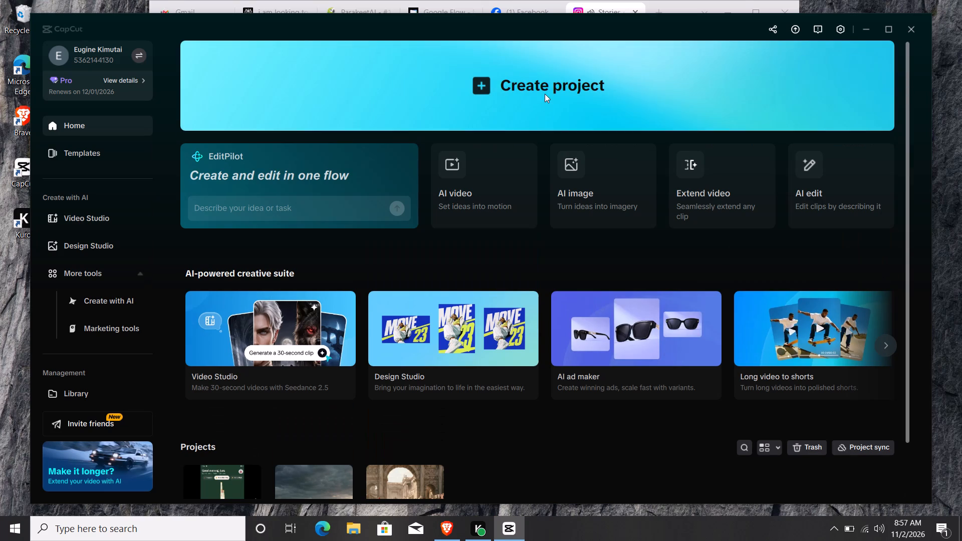
{"action": "left_click", "coordinate": [545, 94]}
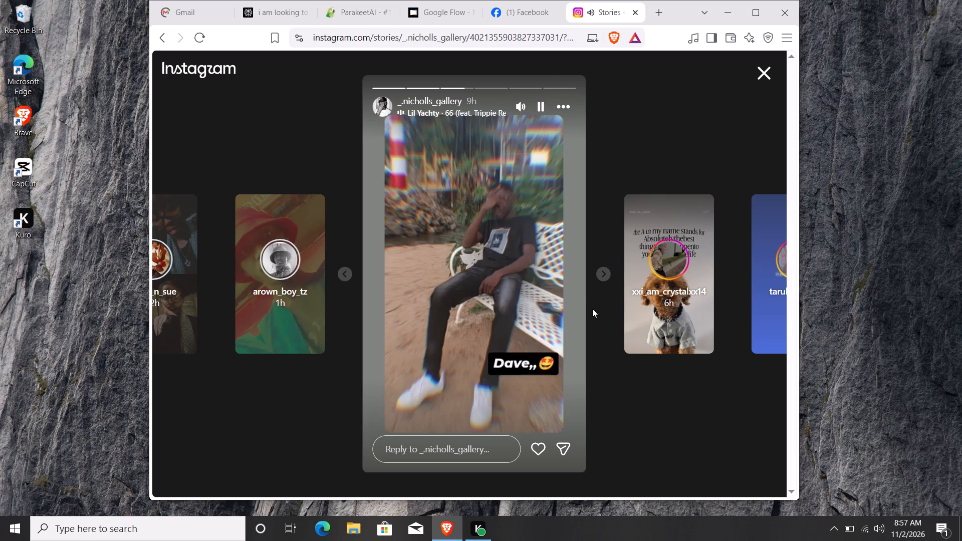
{"action": "left_click", "coordinate": [602, 282]}
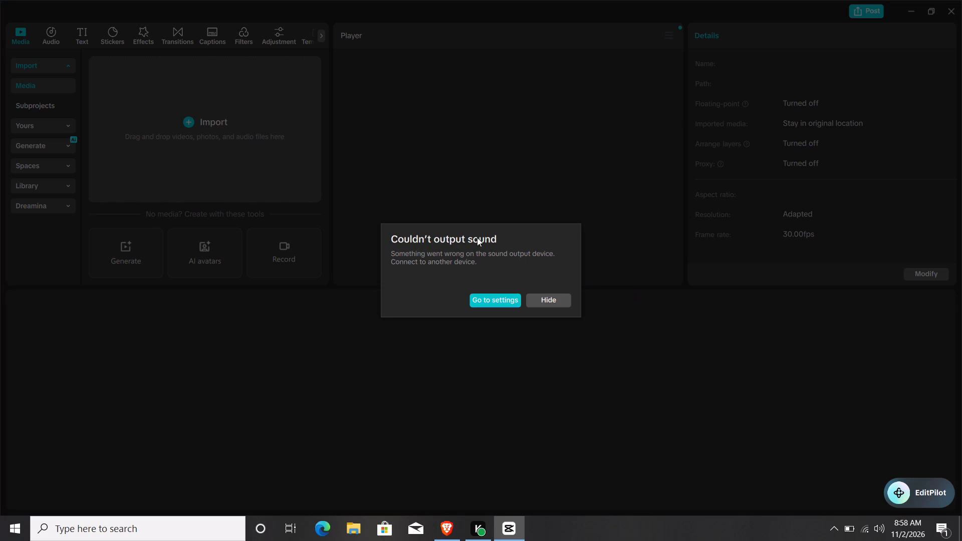
In CapCut, go to the settings offered for the sound output device and save them.
{"action": "left_click", "coordinate": [508, 301]}
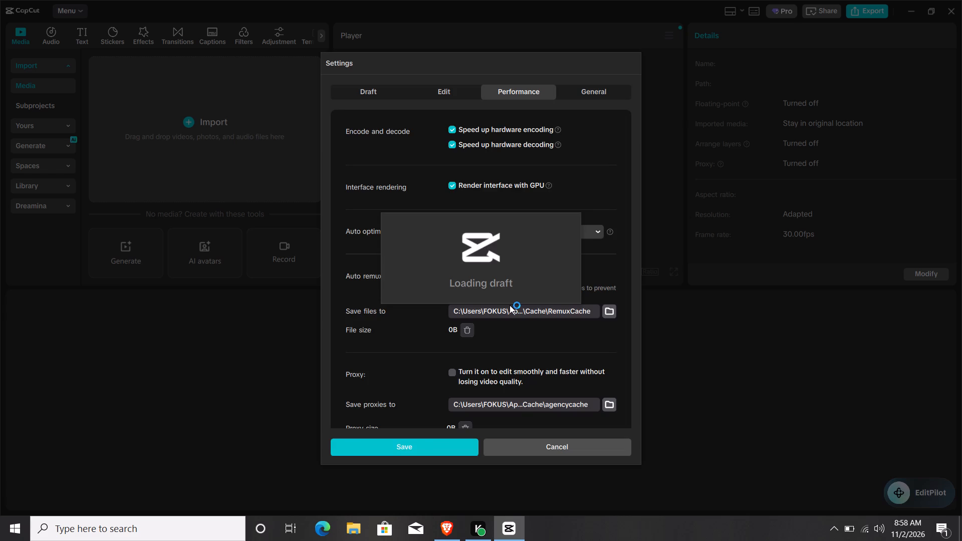
{"action": "left_click", "coordinate": [413, 447]}
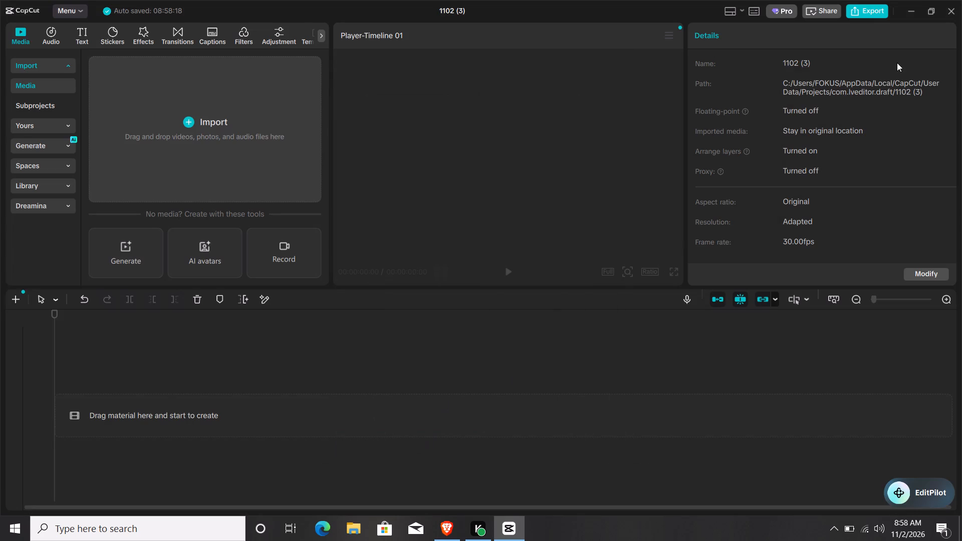
{"action": "left_click", "coordinate": [912, 20]}
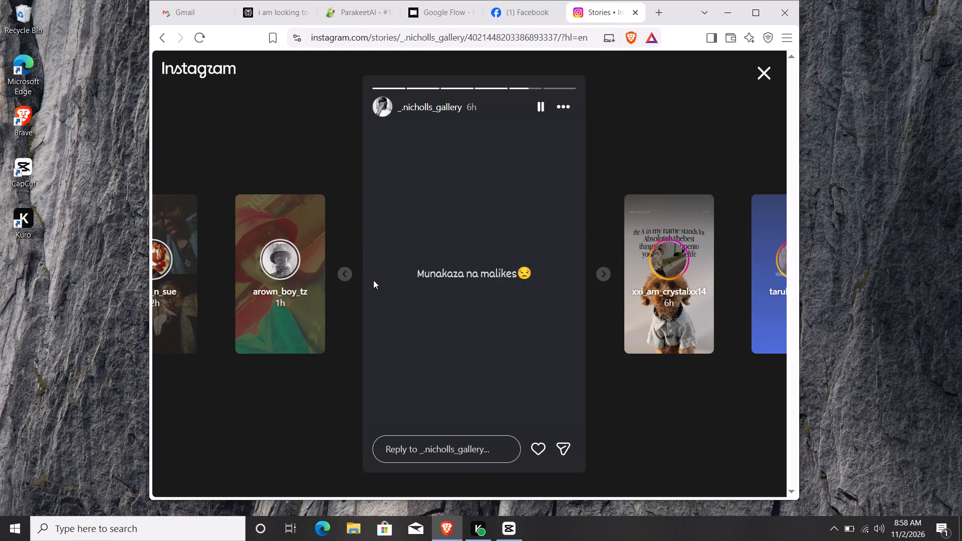
{"action": "left_click", "coordinate": [345, 276]}
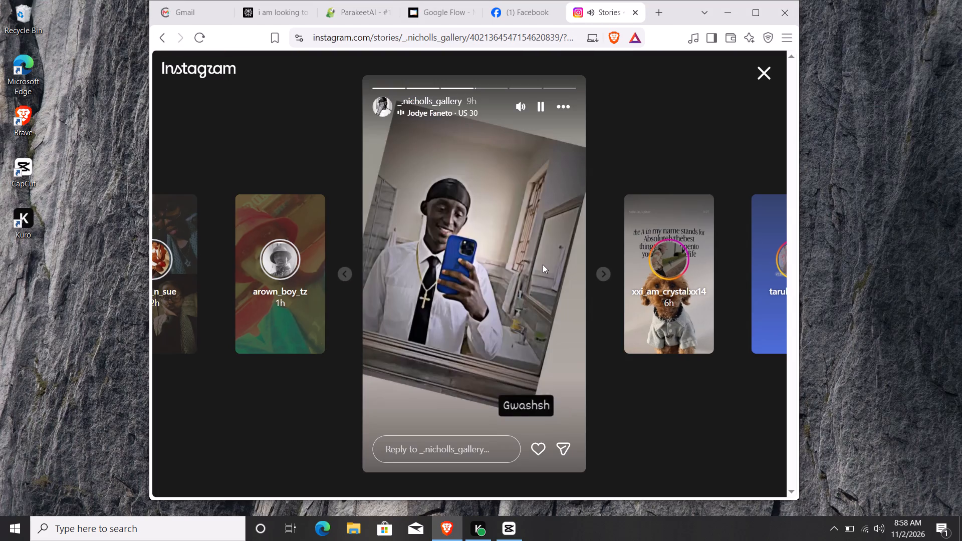
{"action": "left_click", "coordinate": [600, 272]}
{"action": "left_click", "coordinate": [600, 272]}
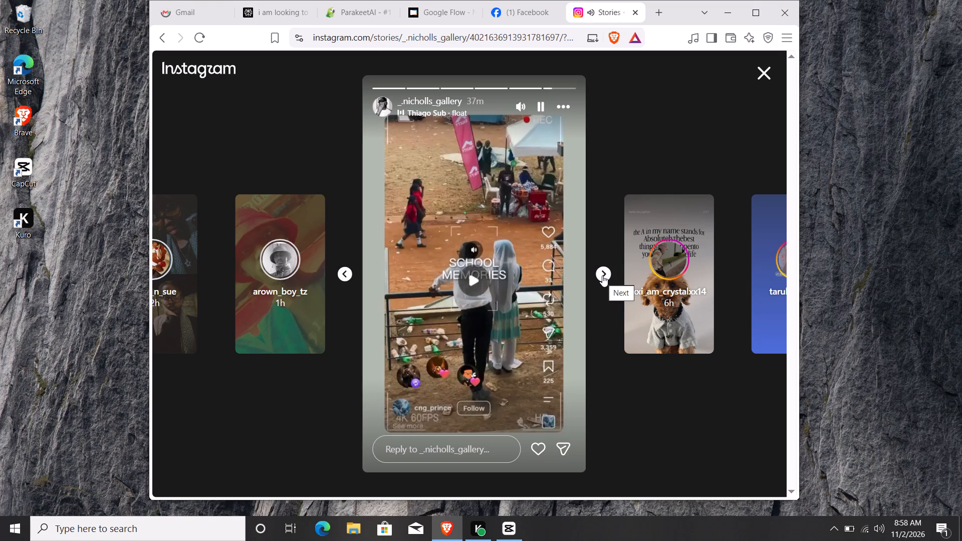
{"action": "left_click", "coordinate": [602, 276]}
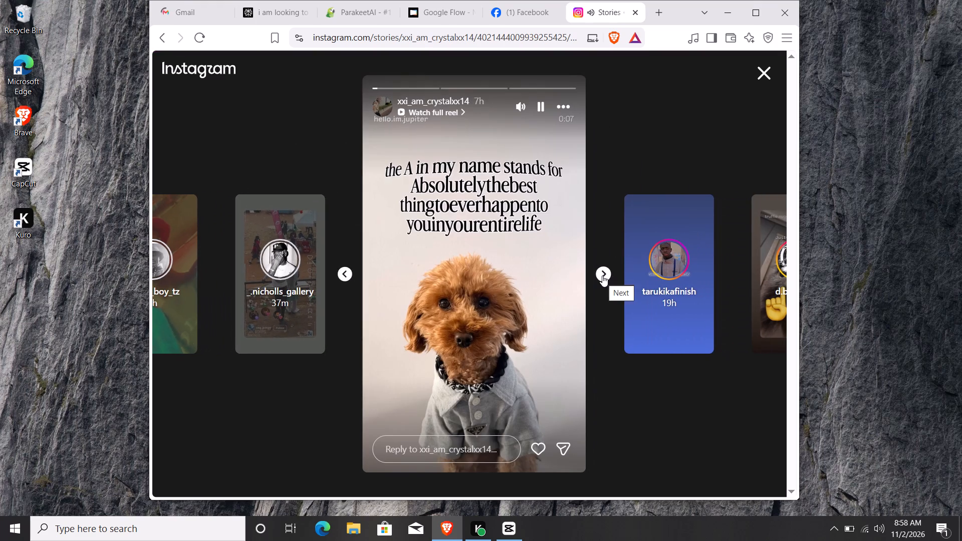
{"action": "left_click", "coordinate": [602, 276]}
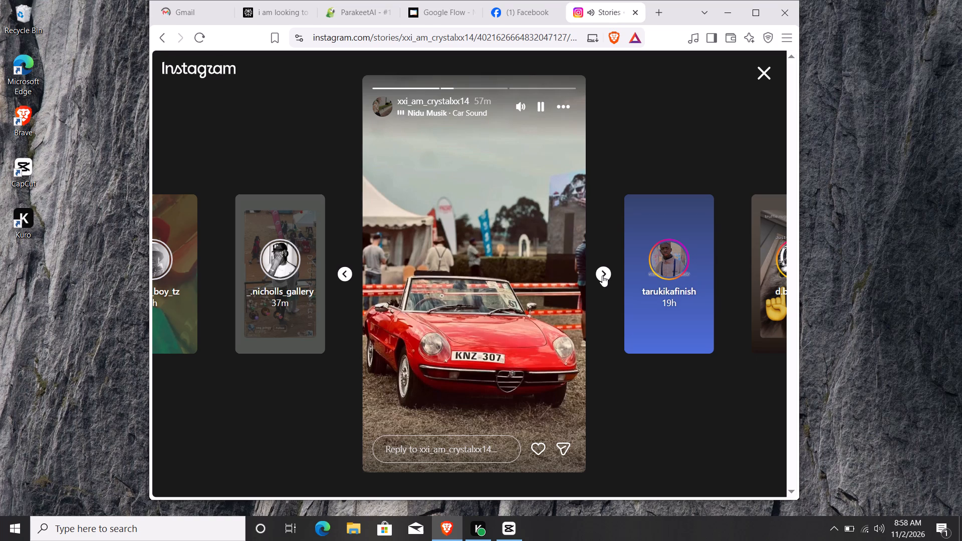
{"action": "left_click", "coordinate": [602, 276]}
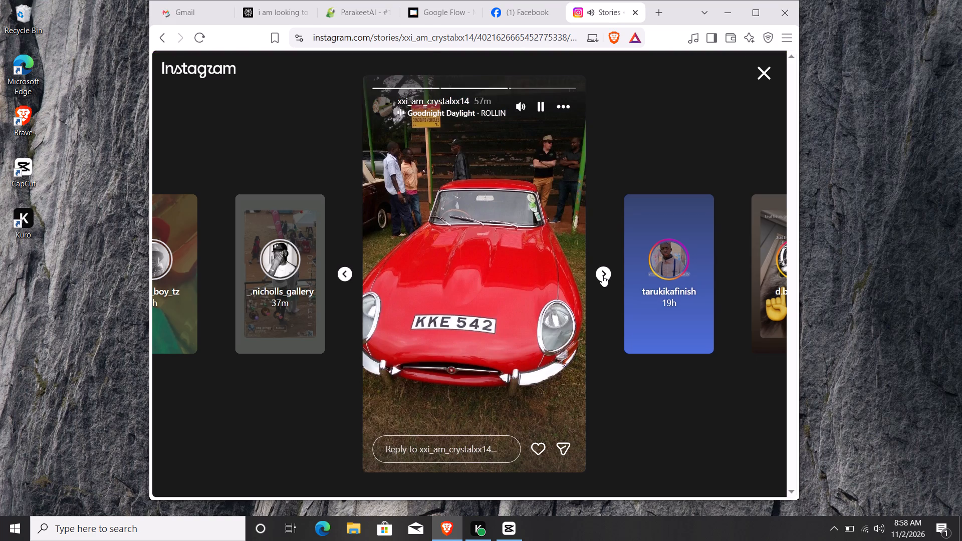
{"action": "left_click", "coordinate": [602, 276]}
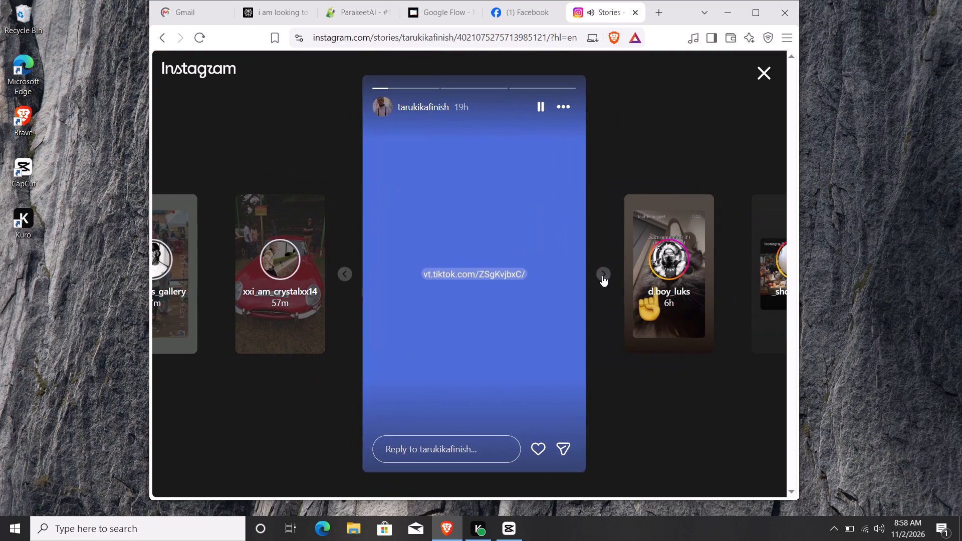
{"action": "left_click", "coordinate": [602, 276]}
{"action": "left_click", "coordinate": [602, 276]}
{"action": "left_click", "coordinate": [602, 276]}
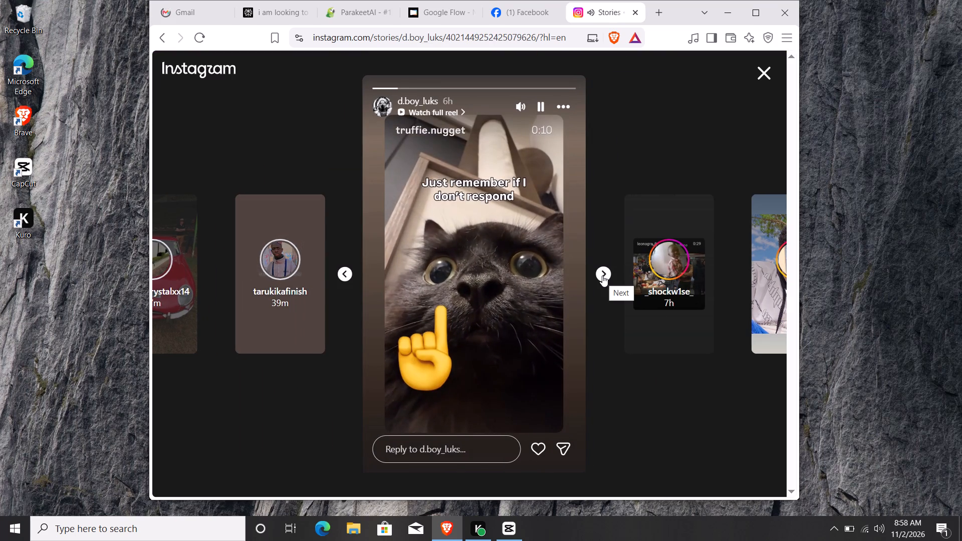
{"action": "left_click", "coordinate": [602, 276]}
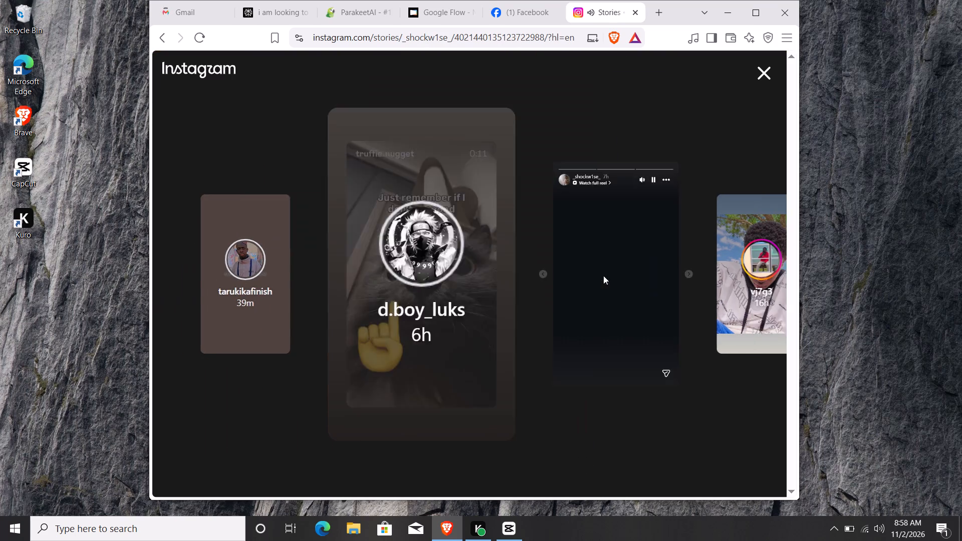
{"action": "double_click", "coordinate": [600, 276]}
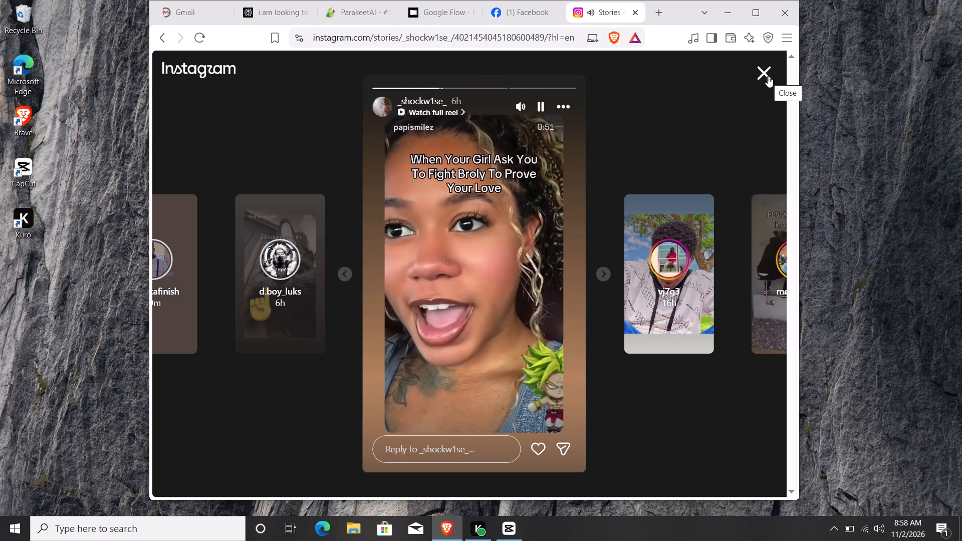
{"action": "left_click", "coordinate": [768, 76]}
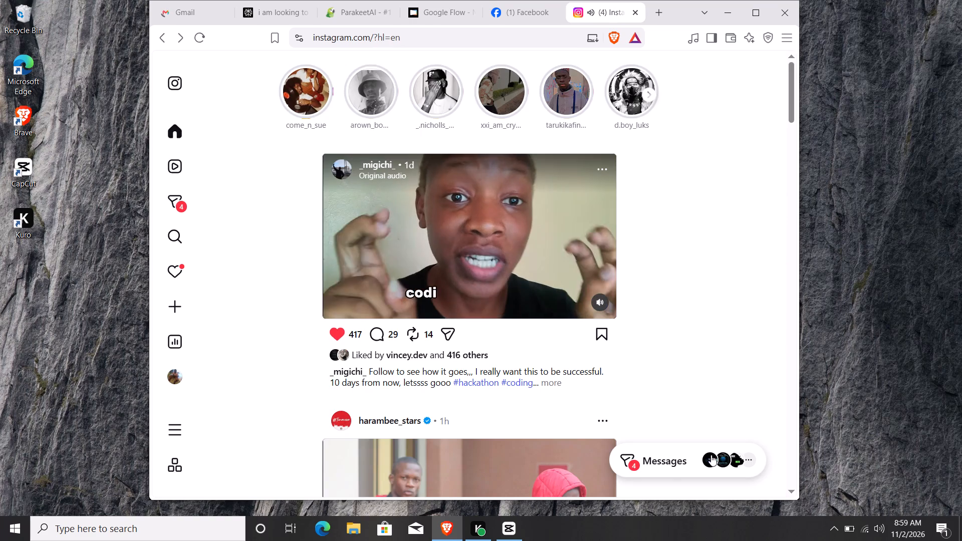
{"action": "left_click", "coordinate": [639, 461]}
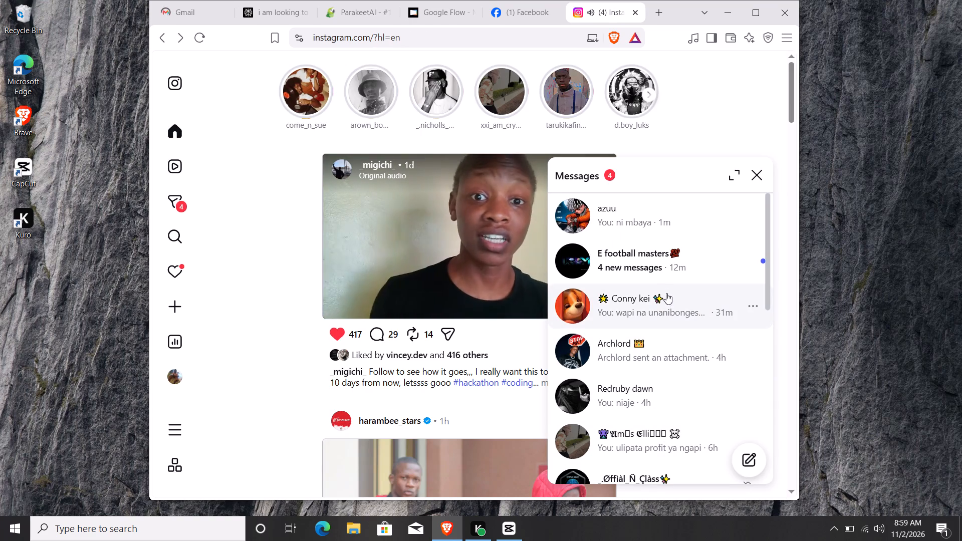
{"action": "left_click", "coordinate": [693, 365]}
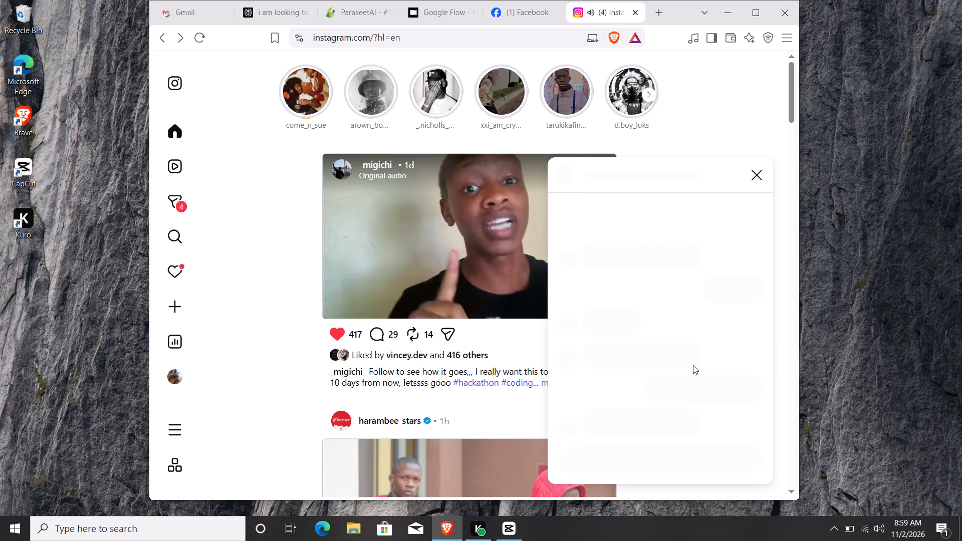
{"action": "scroll", "coordinate": [693, 362], "scroll_direction": "up", "scroll_amount": 17}
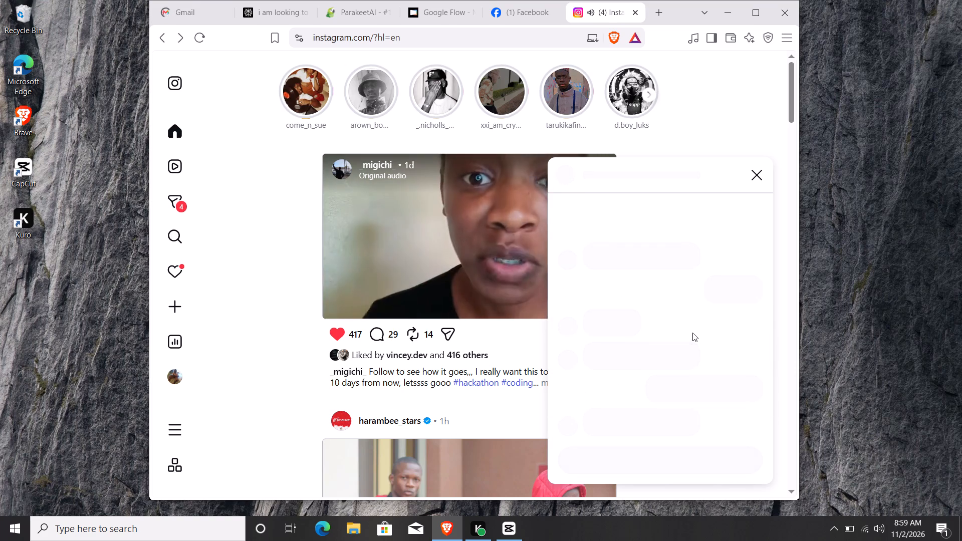
{"action": "scroll", "coordinate": [692, 331], "scroll_direction": "up", "scroll_amount": 6}
{"action": "scroll", "coordinate": [734, 338], "scroll_direction": "up", "scroll_amount": 17}
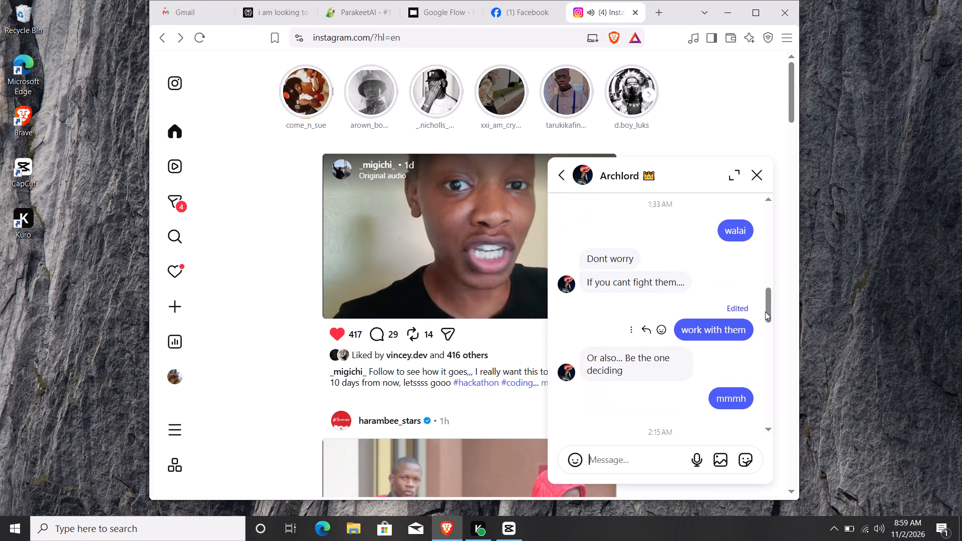
{"action": "scroll", "coordinate": [771, 308], "scroll_direction": "up", "scroll_amount": 20}
{"action": "scroll", "coordinate": [771, 305], "scroll_direction": "up", "scroll_amount": 5}
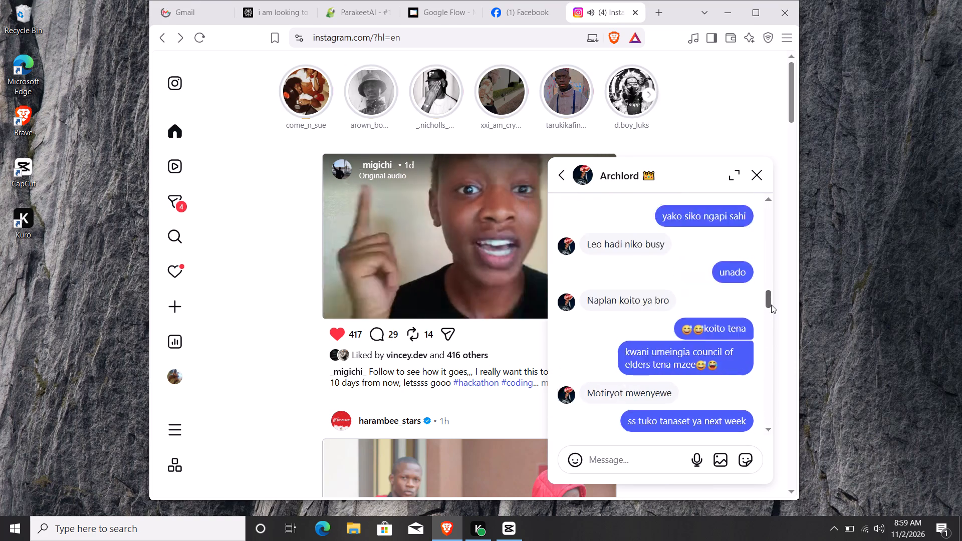
{"action": "scroll", "coordinate": [771, 305], "scroll_direction": "up", "scroll_amount": 18}
{"action": "scroll", "coordinate": [771, 305], "scroll_direction": "up", "scroll_amount": 5}
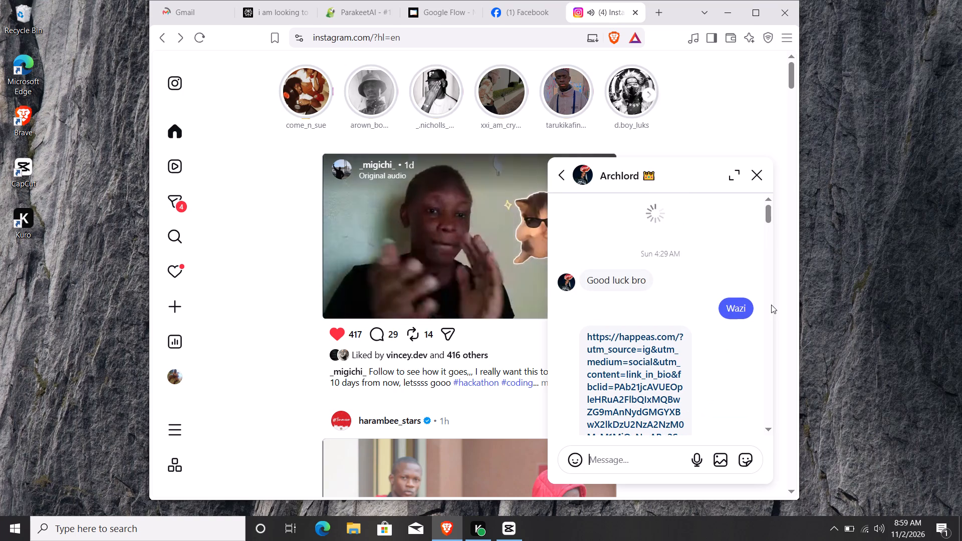
{"action": "scroll", "coordinate": [771, 305], "scroll_direction": "up", "scroll_amount": 19}
{"action": "scroll", "coordinate": [771, 305], "scroll_direction": "up", "scroll_amount": 6}
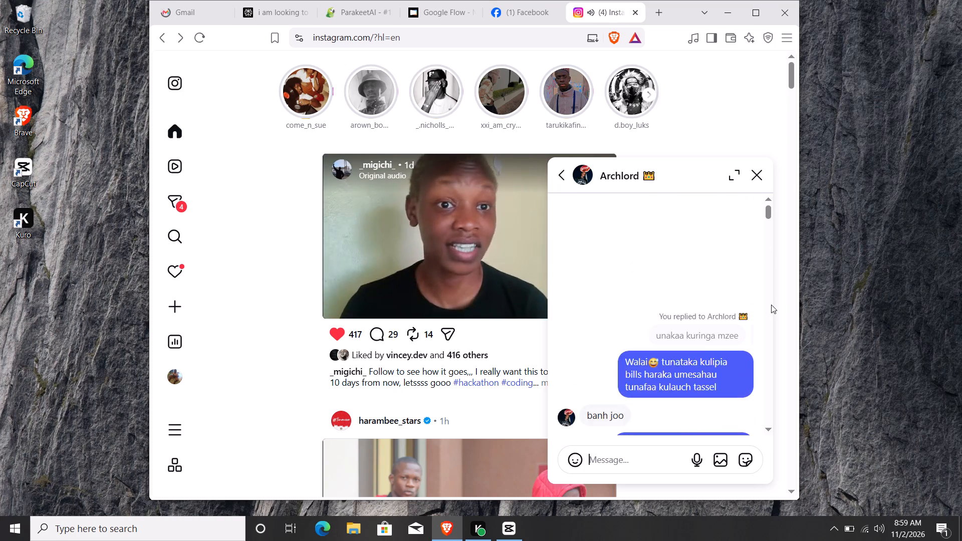
{"action": "scroll", "coordinate": [771, 305], "scroll_direction": "up", "scroll_amount": 6}
Examine the voice messages, dashboard screenshots and trykuro.app link shared in the Archlord chat.
{"action": "scroll", "coordinate": [772, 301], "scroll_direction": "down", "scroll_amount": 4}
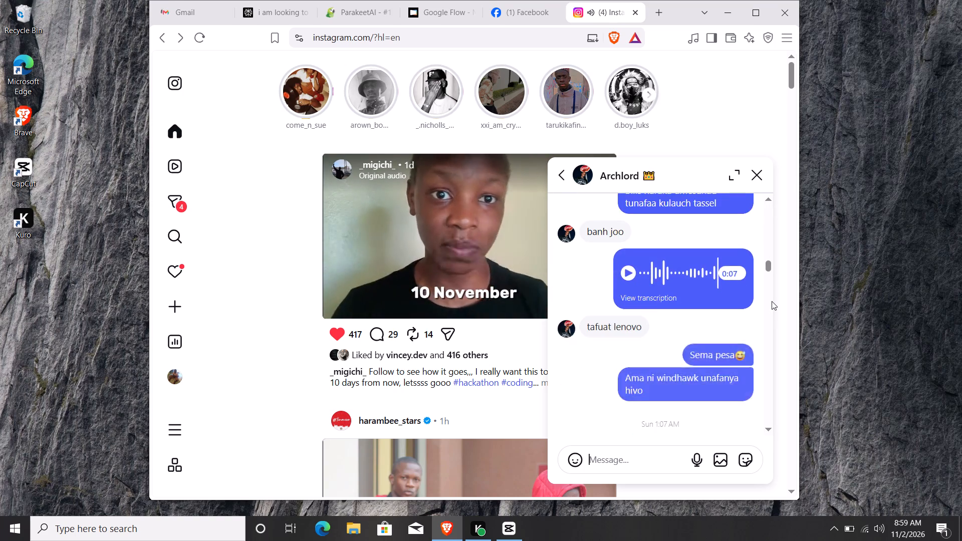
{"action": "scroll", "coordinate": [772, 301], "scroll_direction": "up", "scroll_amount": 7}
{"action": "scroll", "coordinate": [772, 301], "scroll_direction": "down", "scroll_amount": 1}
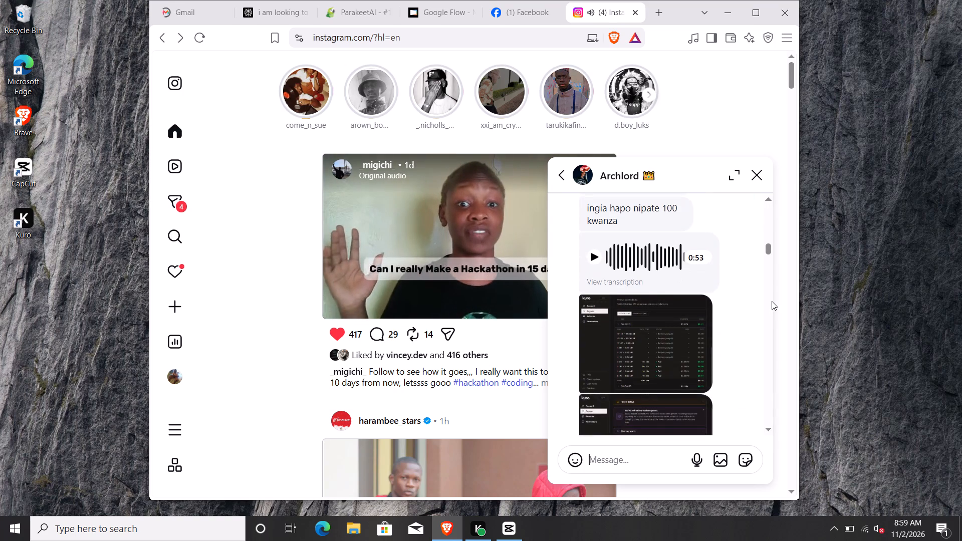
{"action": "scroll", "coordinate": [772, 301], "scroll_direction": "down", "scroll_amount": 1}
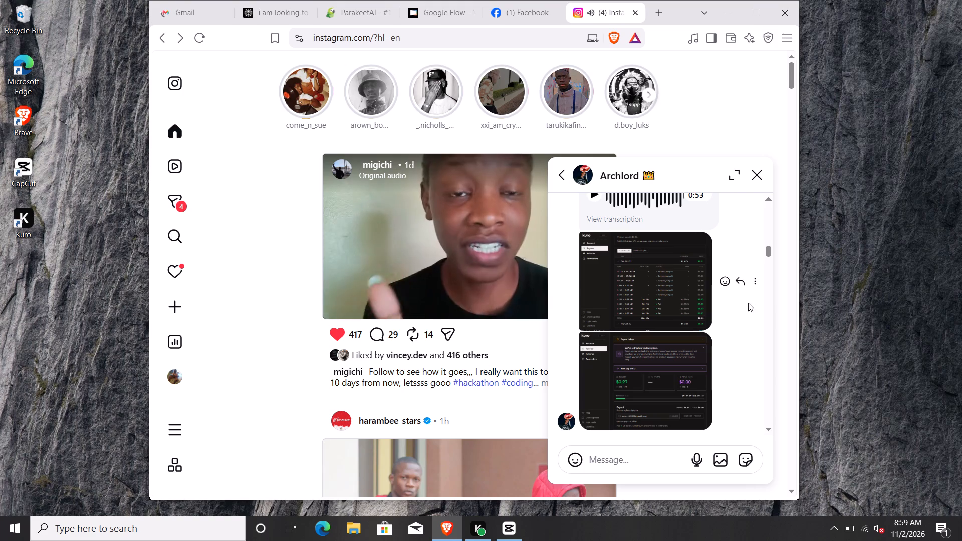
{"action": "scroll", "coordinate": [724, 322], "scroll_direction": "up", "scroll_amount": 5}
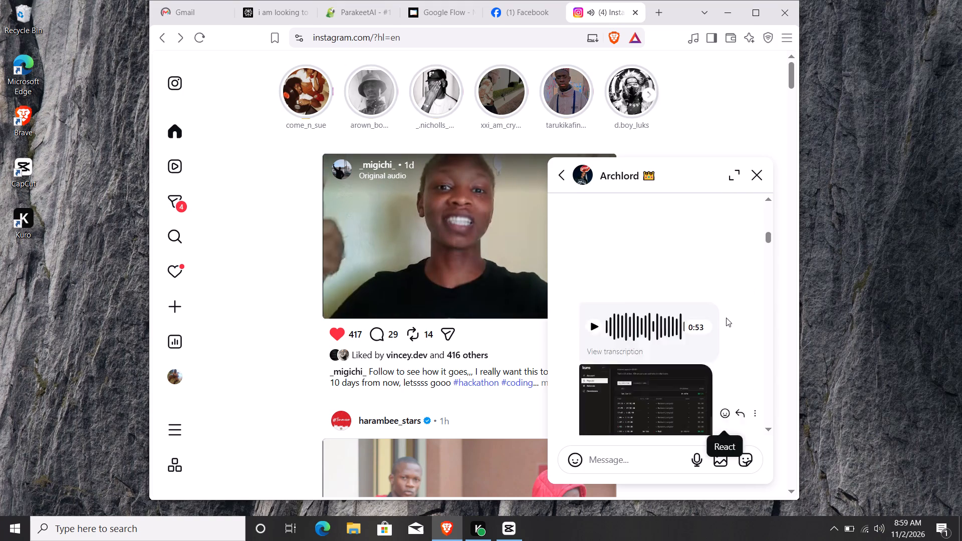
{"action": "scroll", "coordinate": [727, 318], "scroll_direction": "up", "scroll_amount": 6}
{"action": "scroll", "coordinate": [727, 318], "scroll_direction": "down", "scroll_amount": 5}
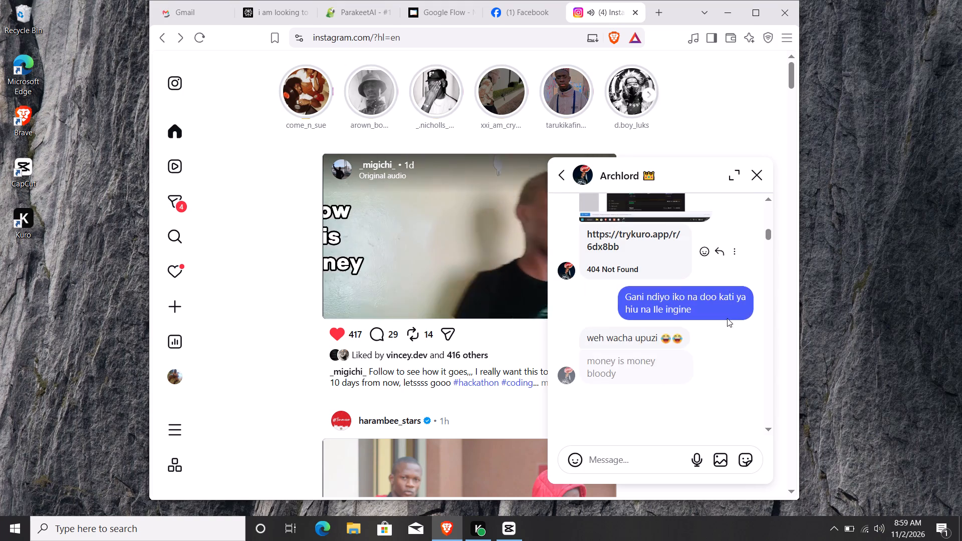
{"action": "scroll", "coordinate": [727, 318], "scroll_direction": "up", "scroll_amount": 5}
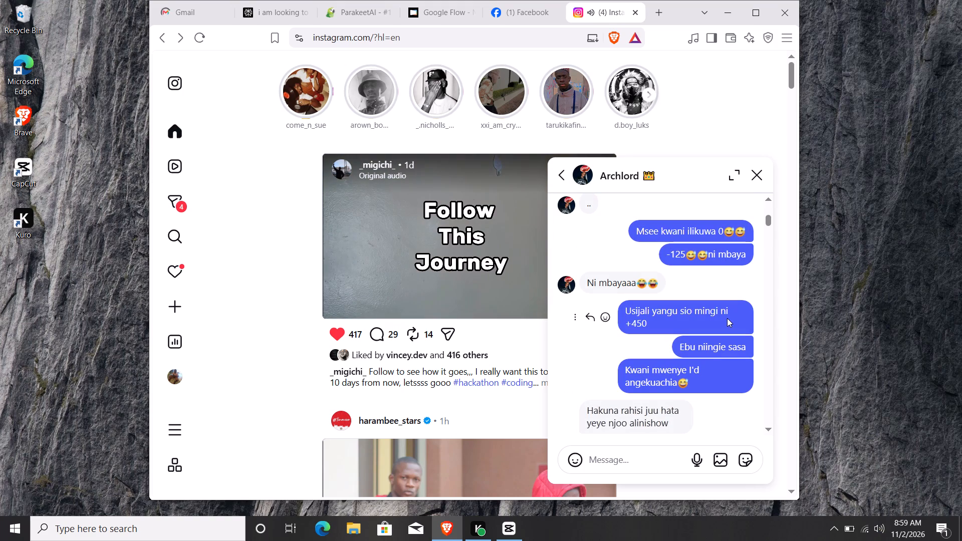
Read back through Saturday's messages in the Archlord chat to the farming app screenshots above the Eka Hotel Eldoret link.
{"action": "scroll", "coordinate": [727, 318], "scroll_direction": "up", "scroll_amount": 9}
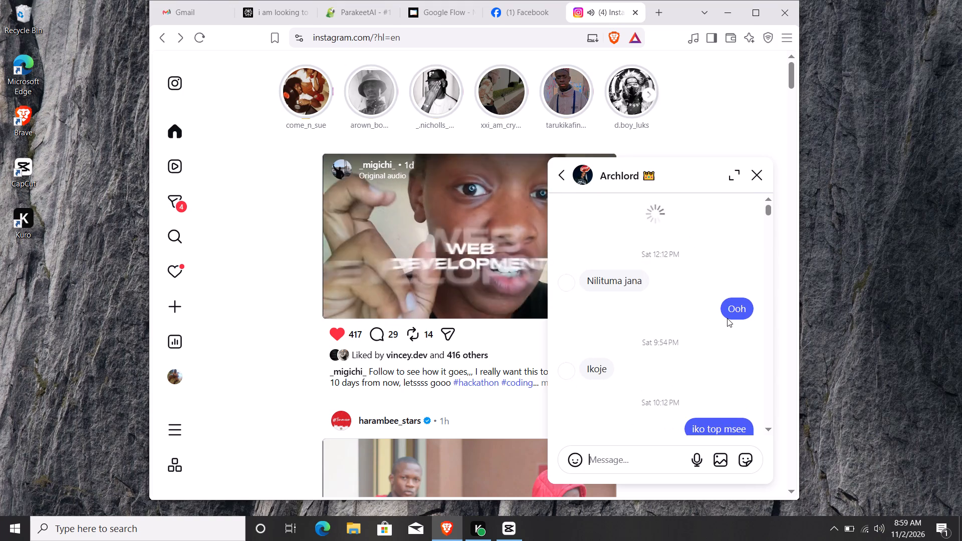
{"action": "scroll", "coordinate": [727, 318], "scroll_direction": "up", "scroll_amount": 11}
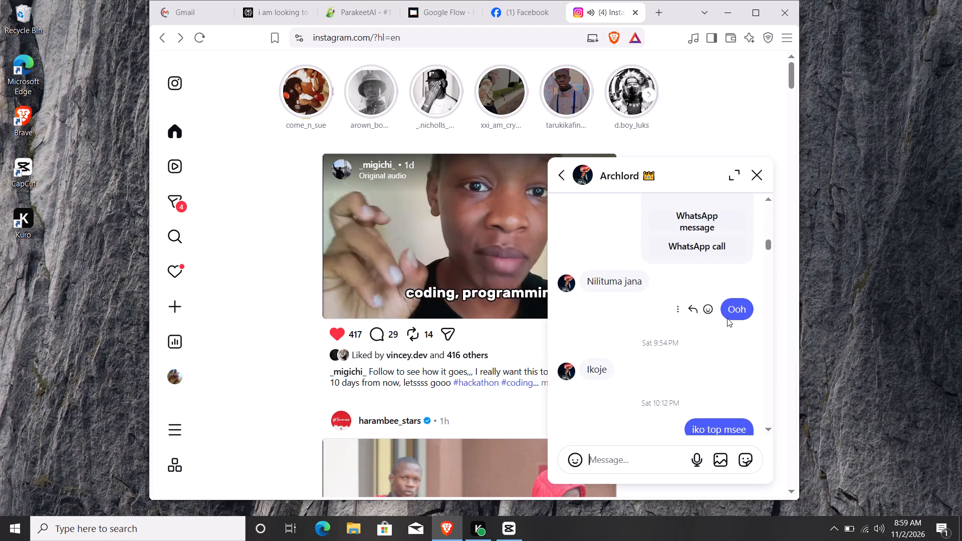
{"action": "scroll", "coordinate": [727, 318], "scroll_direction": "up", "scroll_amount": 12}
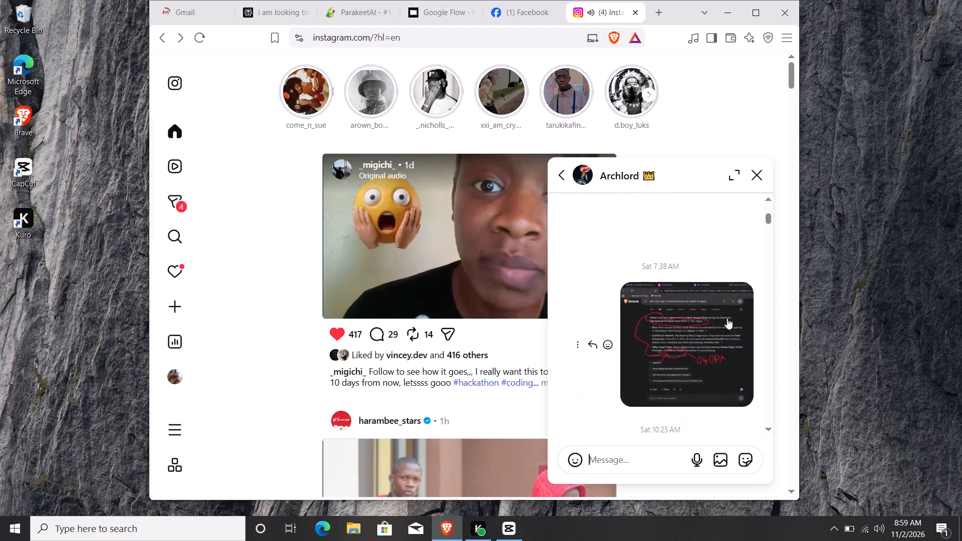
{"action": "scroll", "coordinate": [727, 318], "scroll_direction": "up", "scroll_amount": 13}
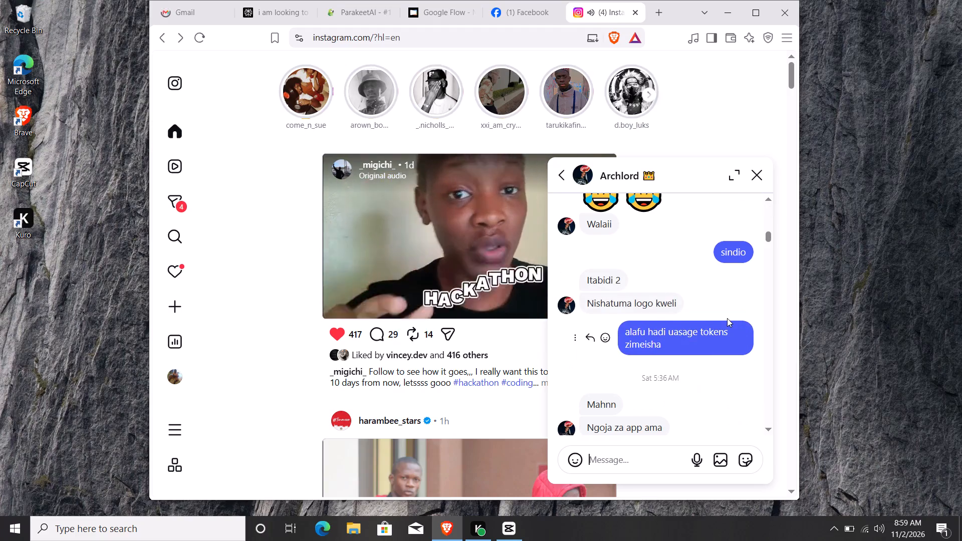
{"action": "scroll", "coordinate": [727, 318], "scroll_direction": "up", "scroll_amount": 5}
{"action": "scroll", "coordinate": [719, 363], "scroll_direction": "up", "scroll_amount": 3}
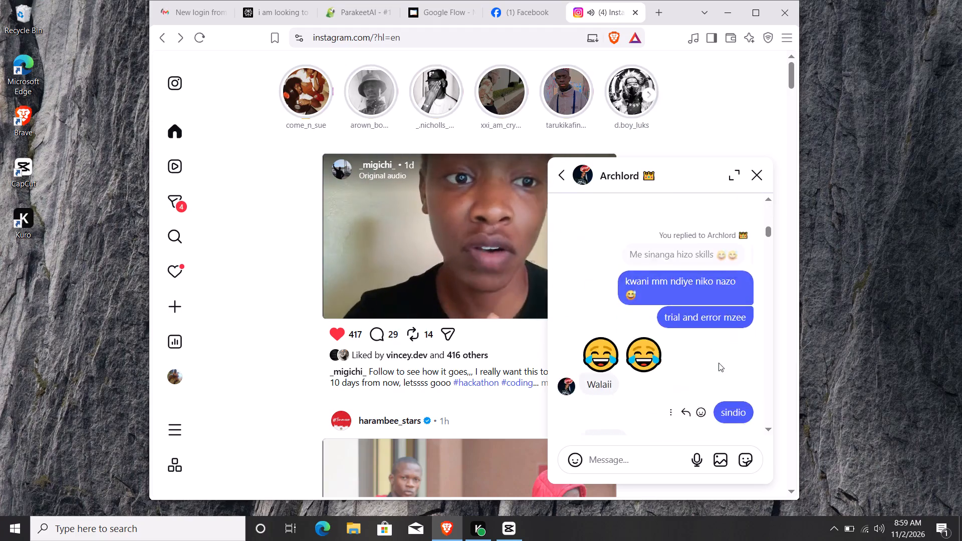
{"action": "scroll", "coordinate": [718, 363], "scroll_direction": "up", "scroll_amount": 6}
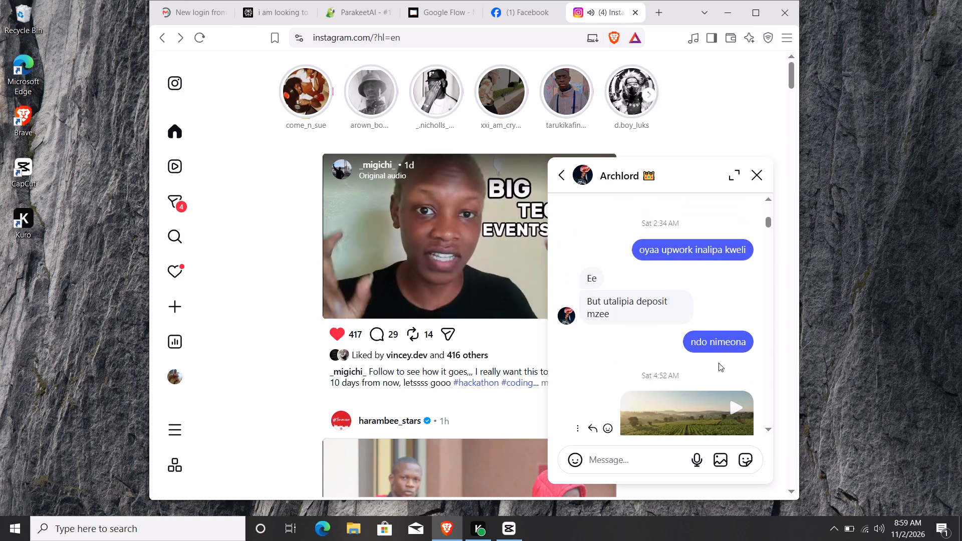
{"action": "scroll", "coordinate": [718, 363], "scroll_direction": "up", "scroll_amount": 6}
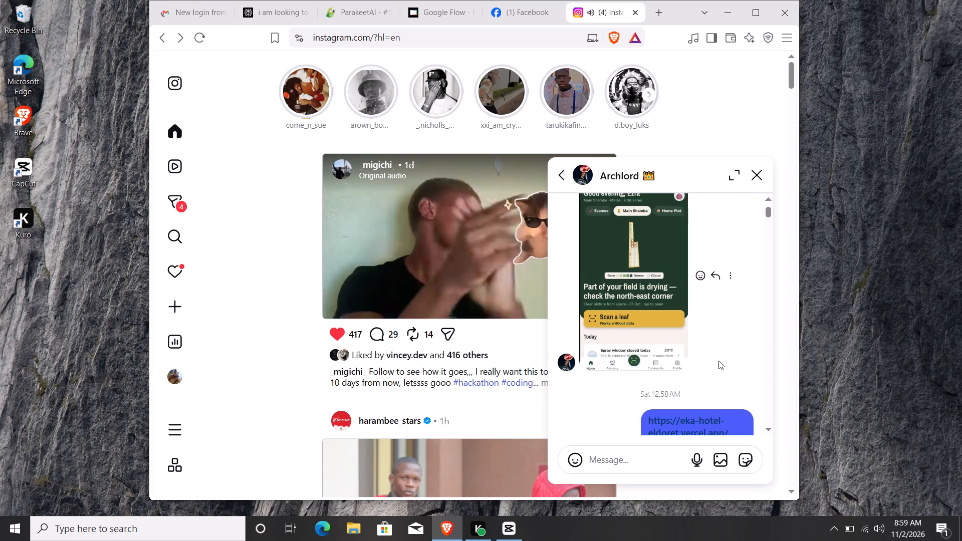
Examine the farming app's home and leaf-scan screenshots and reread the Saturday messages that follow them.
{"action": "scroll", "coordinate": [718, 361], "scroll_direction": "down", "scroll_amount": 1}
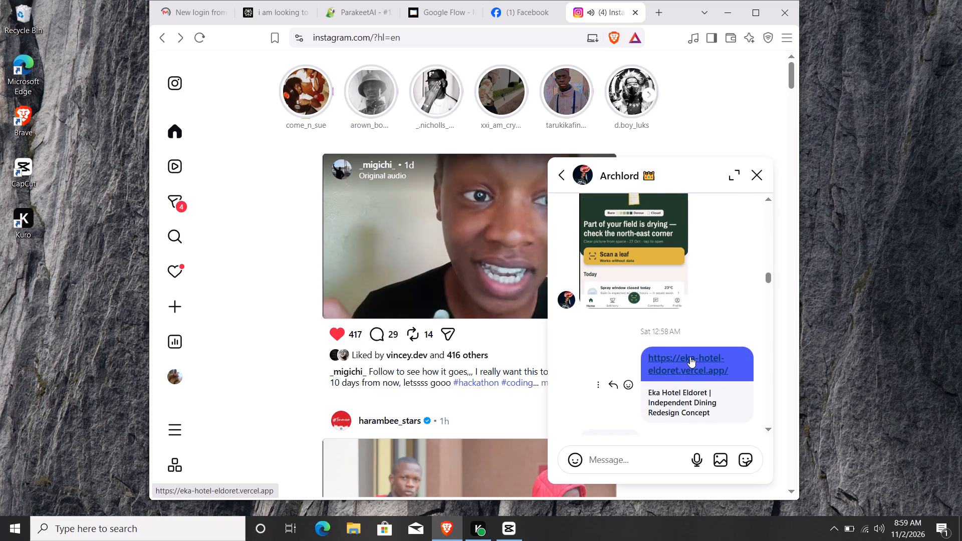
{"action": "scroll", "coordinate": [690, 357], "scroll_direction": "up", "scroll_amount": 10}
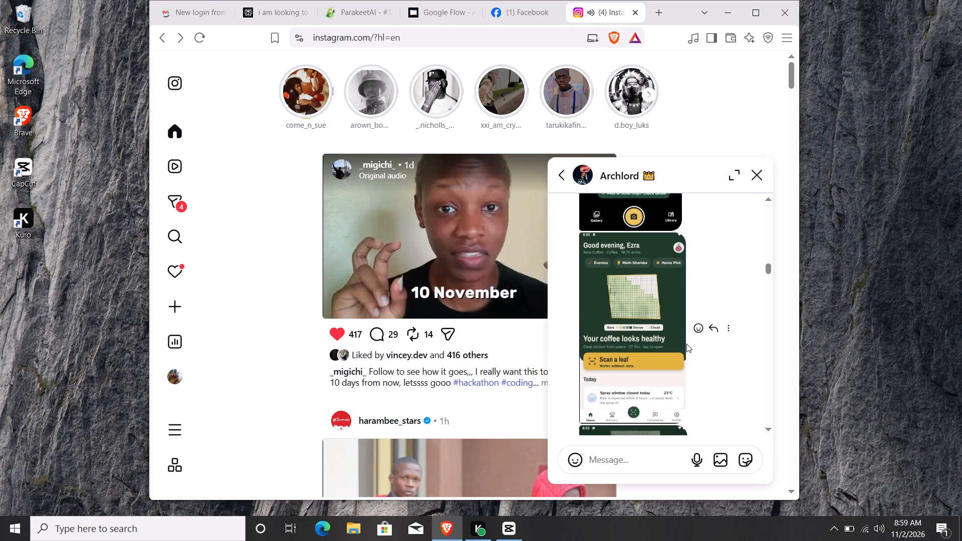
{"action": "scroll", "coordinate": [686, 344], "scroll_direction": "up", "scroll_amount": 19}
{"action": "scroll", "coordinate": [682, 312], "scroll_direction": "down", "scroll_amount": 12}
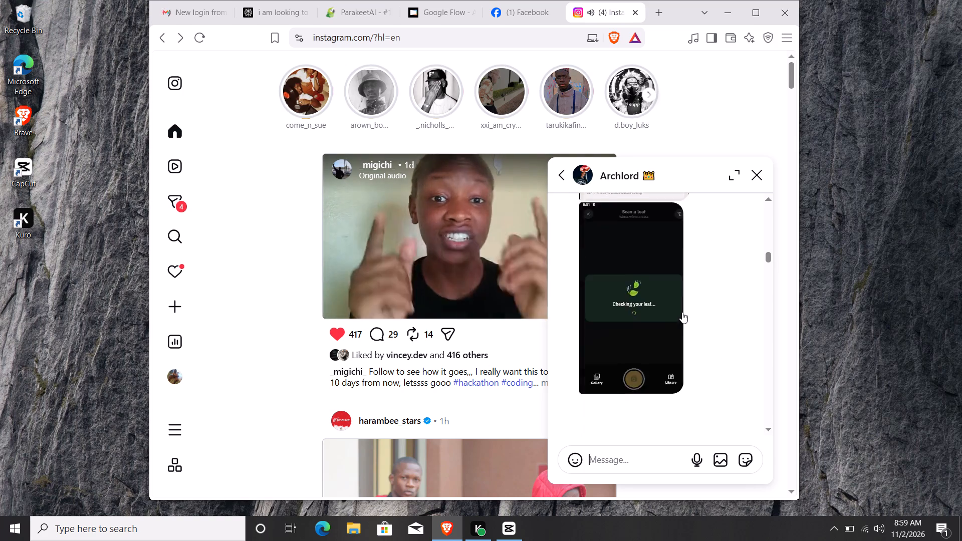
{"action": "scroll", "coordinate": [682, 309], "scroll_direction": "down", "scroll_amount": 17}
{"action": "scroll", "coordinate": [682, 306], "scroll_direction": "down", "scroll_amount": 6}
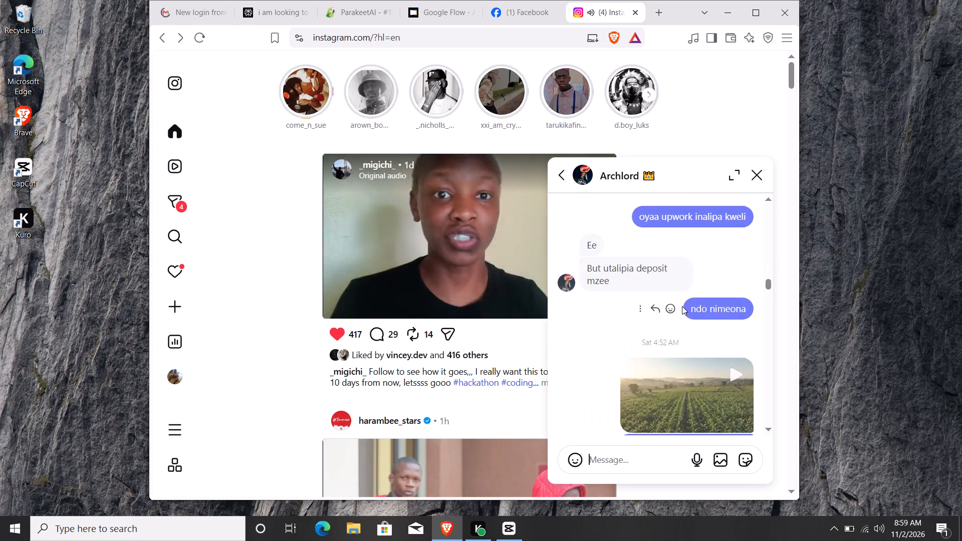
{"action": "scroll", "coordinate": [682, 306], "scroll_direction": "down", "scroll_amount": 9}
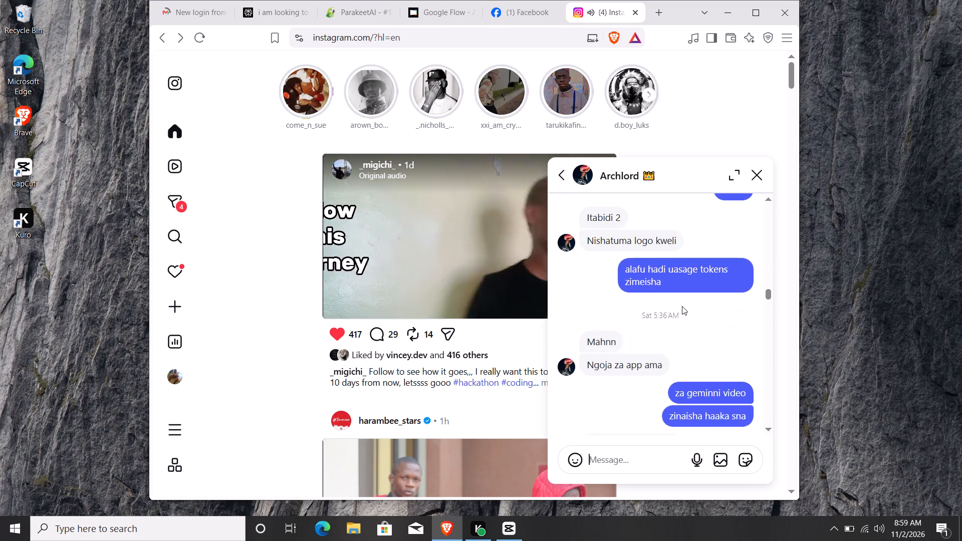
{"action": "scroll", "coordinate": [682, 306], "scroll_direction": "down", "scroll_amount": 4}
Go back to the farming app screenshots and examine the leaf-scan, market price and disease library screens.
{"action": "scroll", "coordinate": [682, 306], "scroll_direction": "up", "scroll_amount": 15}
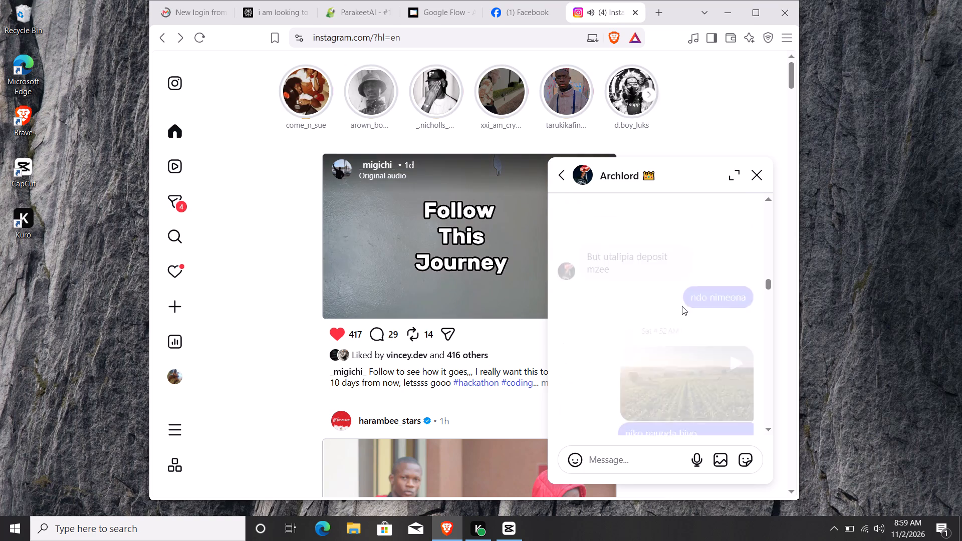
{"action": "scroll", "coordinate": [682, 306], "scroll_direction": "up", "scroll_amount": 19}
{"action": "scroll", "coordinate": [682, 306], "scroll_direction": "up", "scroll_amount": 7}
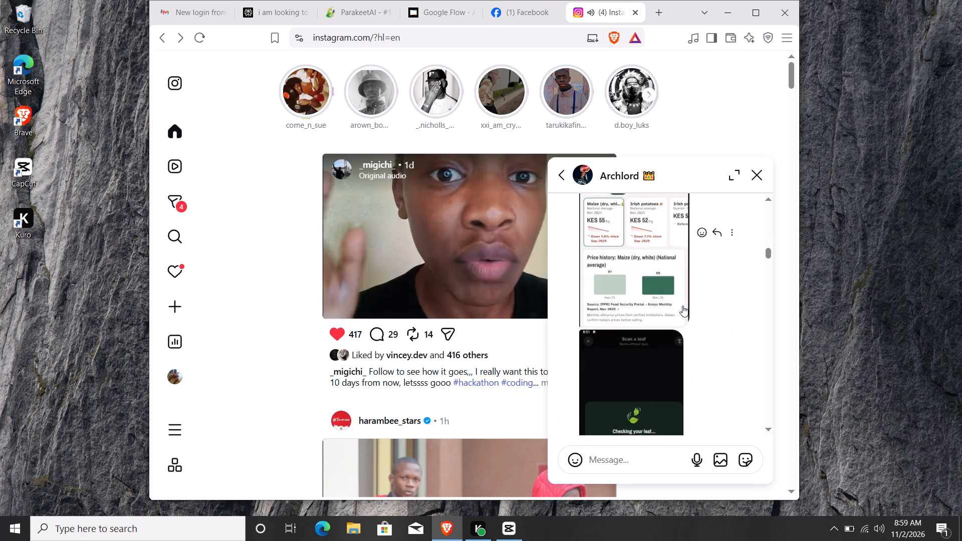
{"action": "scroll", "coordinate": [682, 306], "scroll_direction": "up", "scroll_amount": 15}
{"action": "scroll", "coordinate": [682, 306], "scroll_direction": "up", "scroll_amount": 13}
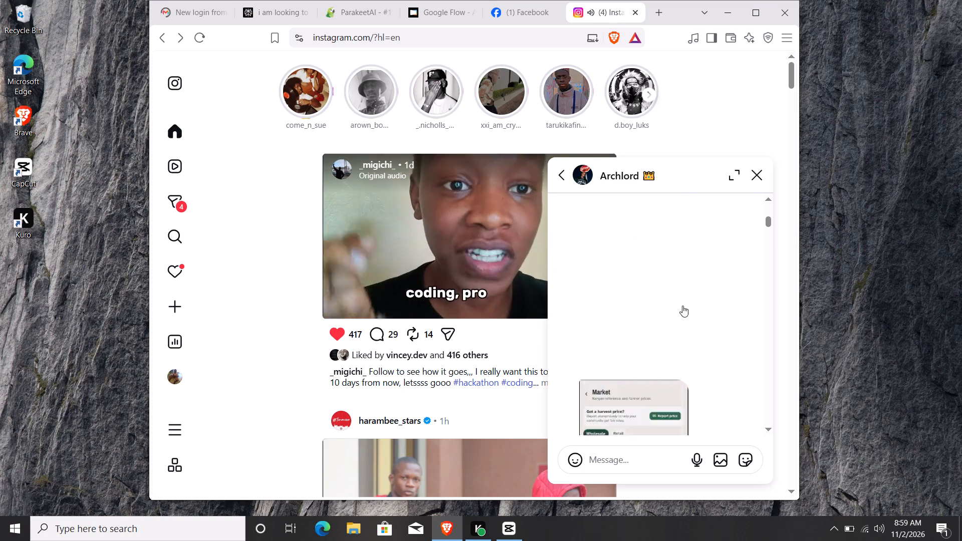
{"action": "scroll", "coordinate": [682, 306], "scroll_direction": "up", "scroll_amount": 20}
{"action": "scroll", "coordinate": [682, 306], "scroll_direction": "up", "scroll_amount": 5}
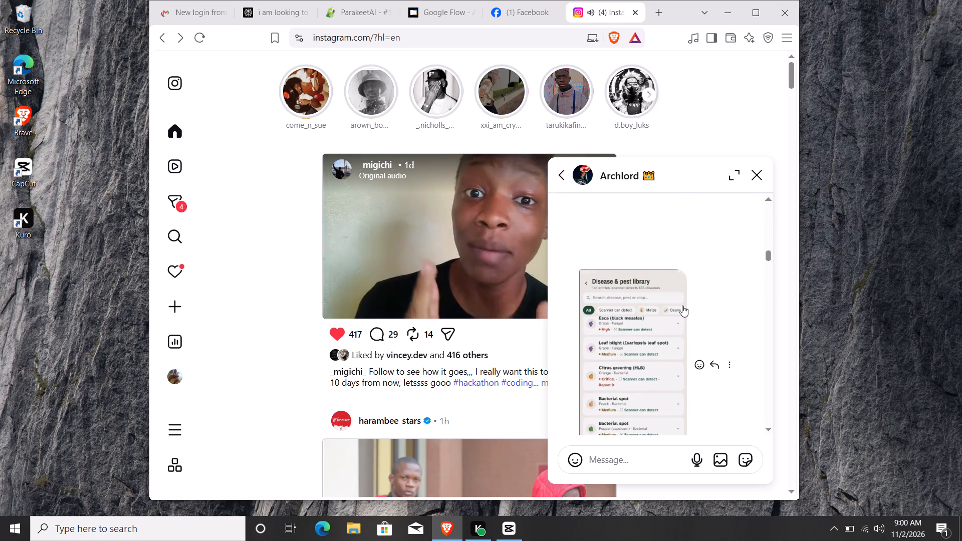
Examine the earlier farming app screenshots and videos covering fertilizer advice and the tomato transplanting and flowering guides.
{"action": "scroll", "coordinate": [682, 306], "scroll_direction": "up", "scroll_amount": 16}
{"action": "scroll", "coordinate": [682, 306], "scroll_direction": "up", "scroll_amount": 6}
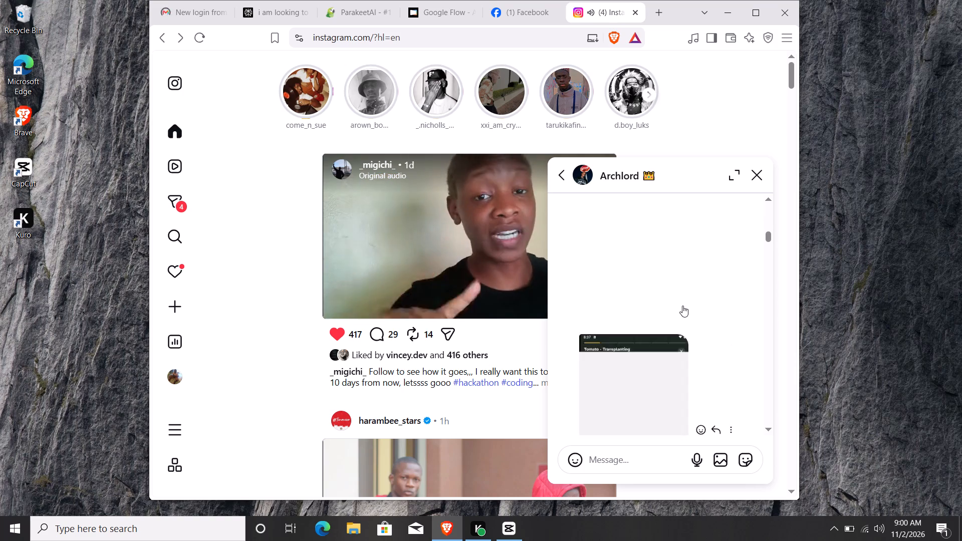
{"action": "scroll", "coordinate": [682, 306], "scroll_direction": "up", "scroll_amount": 17}
{"action": "scroll", "coordinate": [683, 305], "scroll_direction": "up", "scroll_amount": 9}
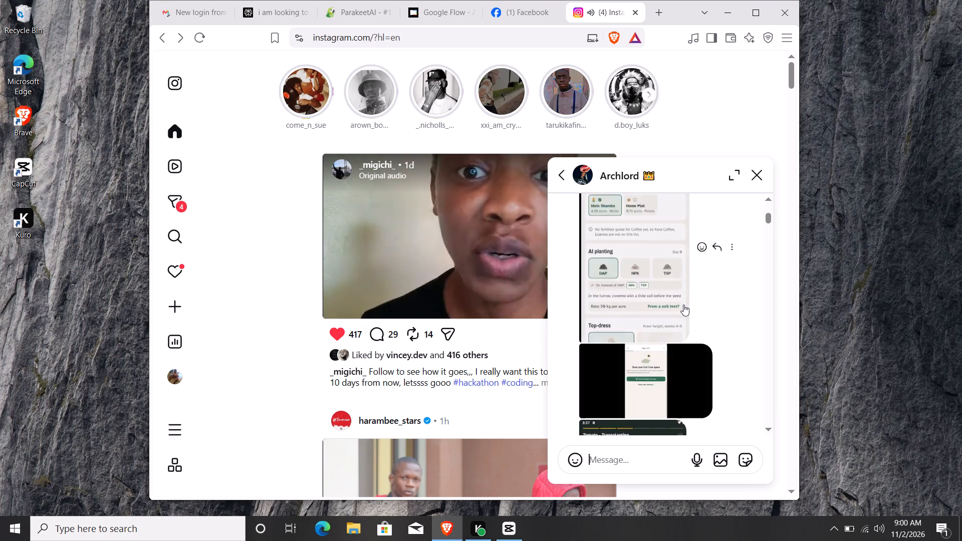
{"action": "scroll", "coordinate": [683, 305], "scroll_direction": "up", "scroll_amount": 20}
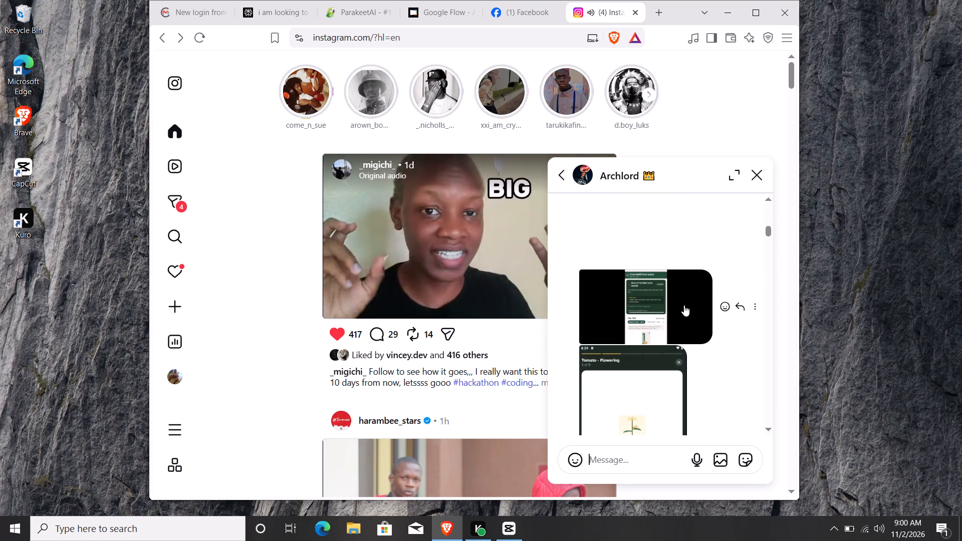
{"action": "scroll", "coordinate": [684, 305], "scroll_direction": "up", "scroll_amount": 15}
{"action": "scroll", "coordinate": [684, 305], "scroll_direction": "down", "scroll_amount": 18}
{"action": "scroll", "coordinate": [684, 305], "scroll_direction": "up", "scroll_amount": 4}
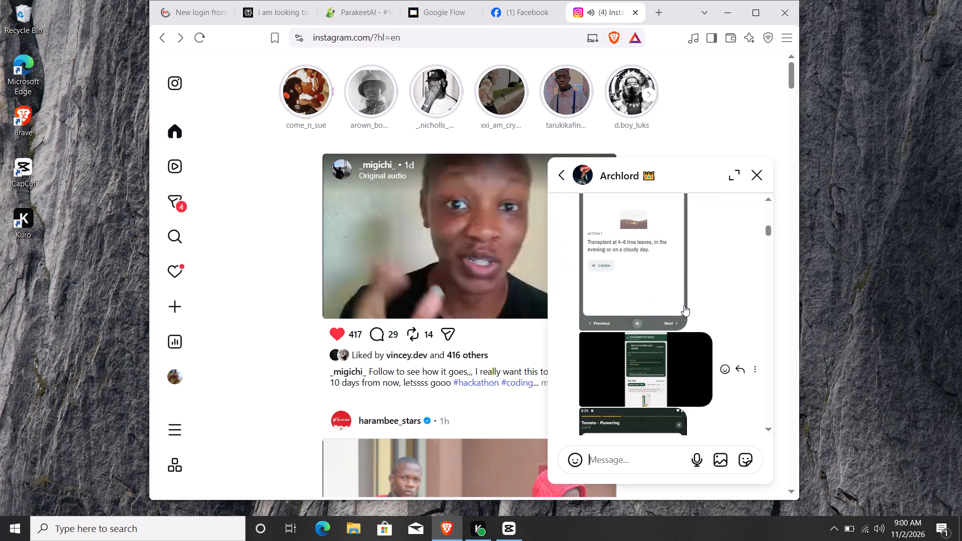
Read back through the Archlord chat past Saturday's farming app media to Friday's 12:43 PM messages.
{"action": "scroll", "coordinate": [684, 305], "scroll_direction": "up", "scroll_amount": 15}
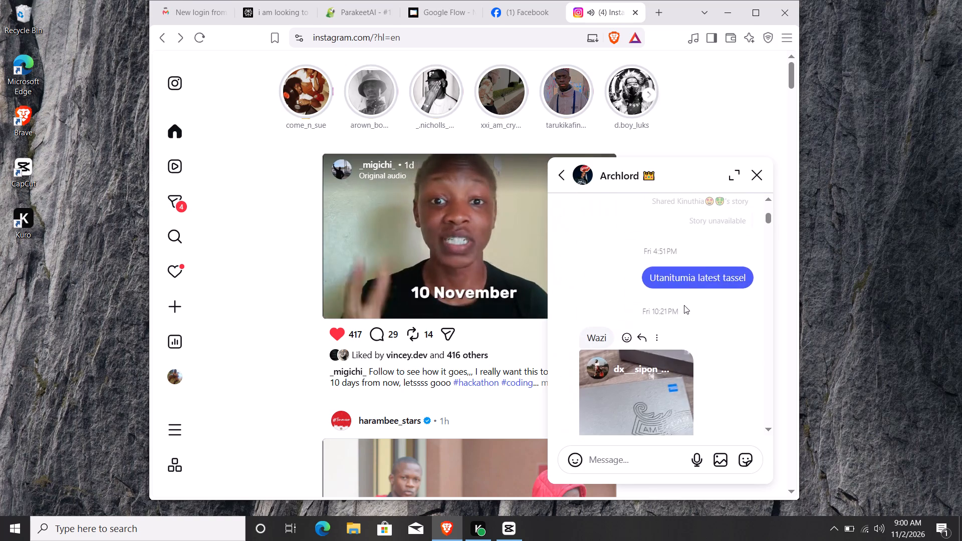
{"action": "scroll", "coordinate": [684, 305], "scroll_direction": "up", "scroll_amount": 14}
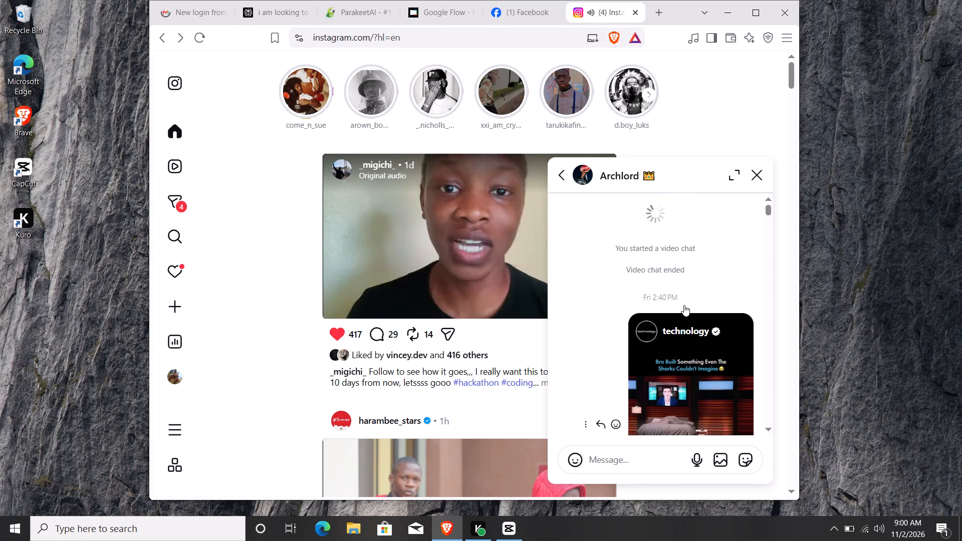
{"action": "scroll", "coordinate": [684, 305], "scroll_direction": "up", "scroll_amount": 9}
Find the loggy3.com link among Friday's messages in the Archlord chat and open the website.
{"action": "scroll", "coordinate": [684, 305], "scroll_direction": "down", "scroll_amount": 2}
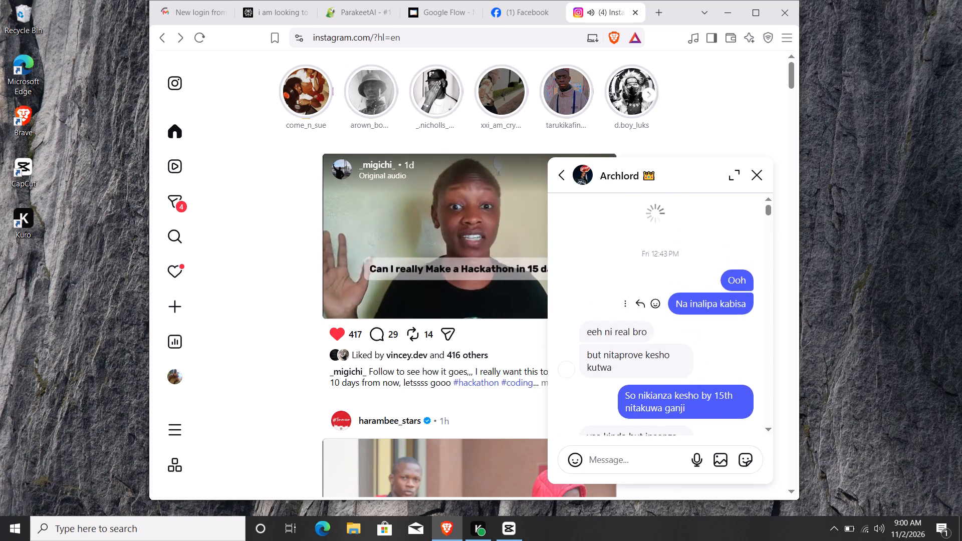
{"action": "scroll", "coordinate": [684, 305], "scroll_direction": "down", "scroll_amount": 5}
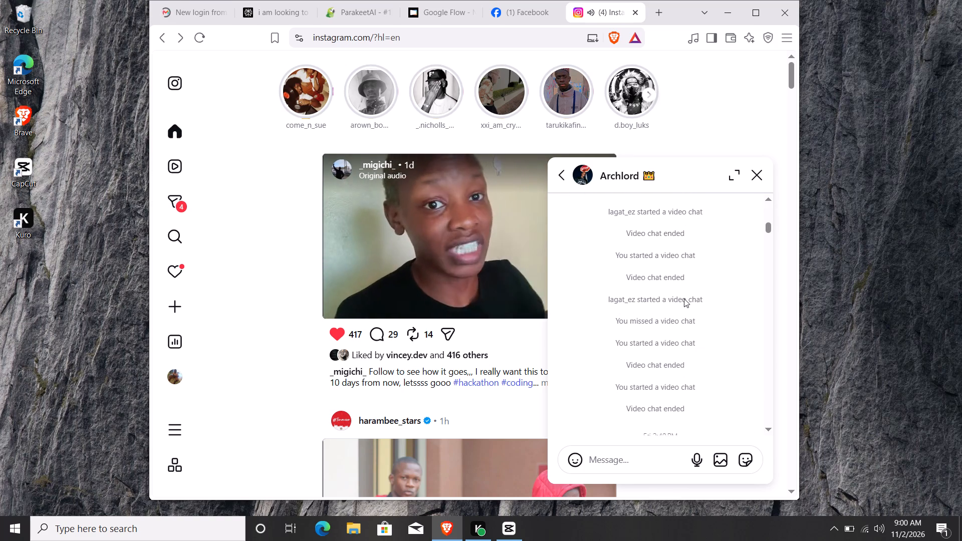
{"action": "scroll", "coordinate": [684, 298], "scroll_direction": "up", "scroll_amount": 11}
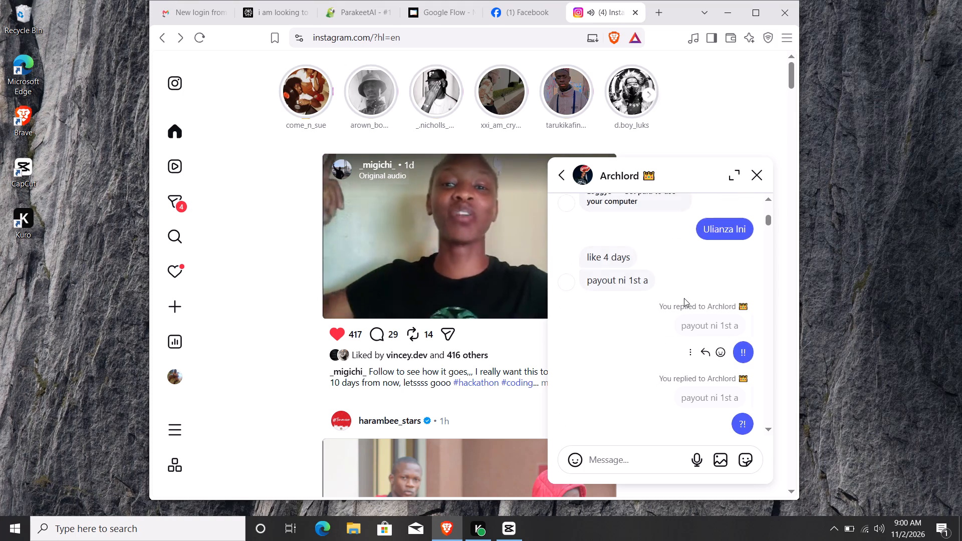
{"action": "scroll", "coordinate": [684, 298], "scroll_direction": "up", "scroll_amount": 4}
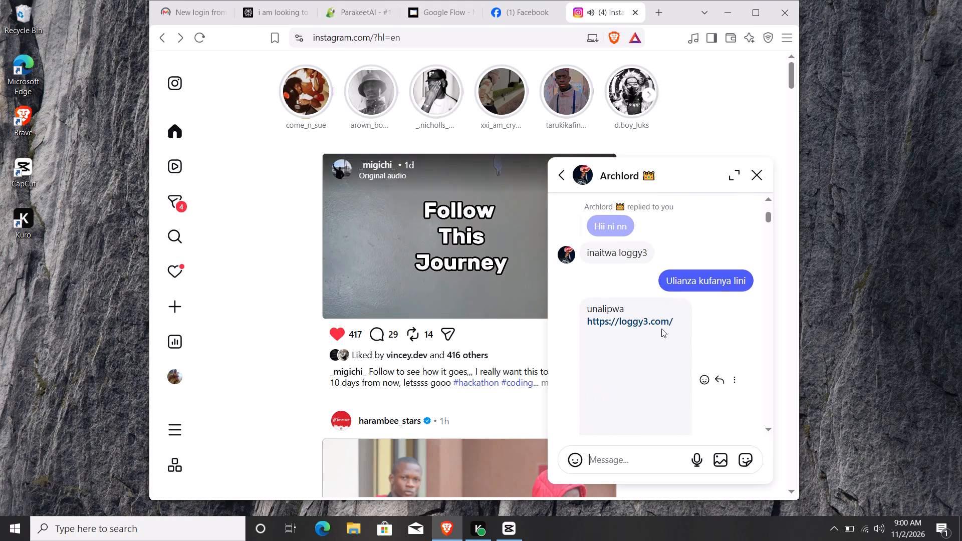
{"action": "left_click", "coordinate": [648, 321]}
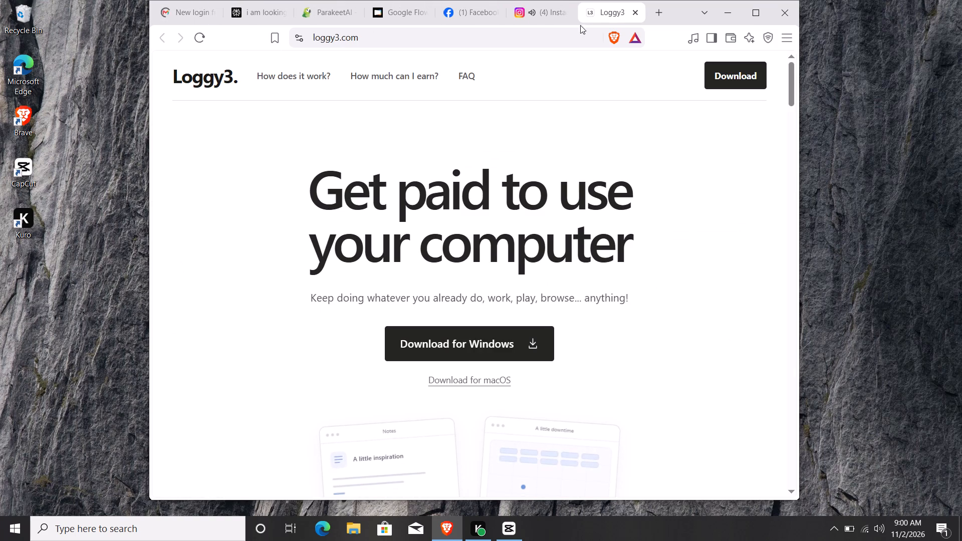
Return to the Instagram home feed and close the Archlord chat.
{"action": "left_click", "coordinate": [552, 20]}
{"action": "scroll", "coordinate": [552, 45], "scroll_direction": "down", "scroll_amount": 6}
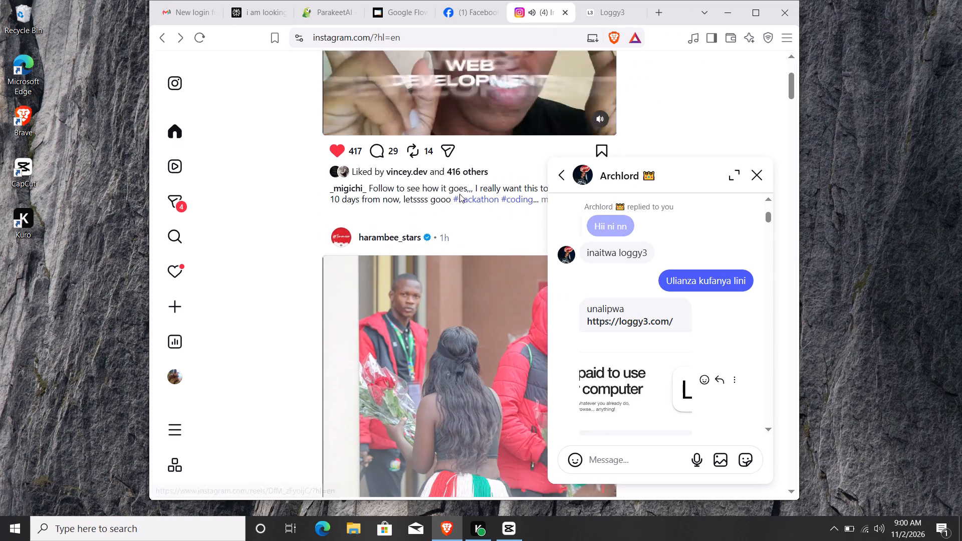
{"action": "scroll", "coordinate": [459, 194], "scroll_direction": "down", "scroll_amount": 3}
{"action": "scroll", "coordinate": [459, 194], "scroll_direction": "up", "scroll_amount": 1}
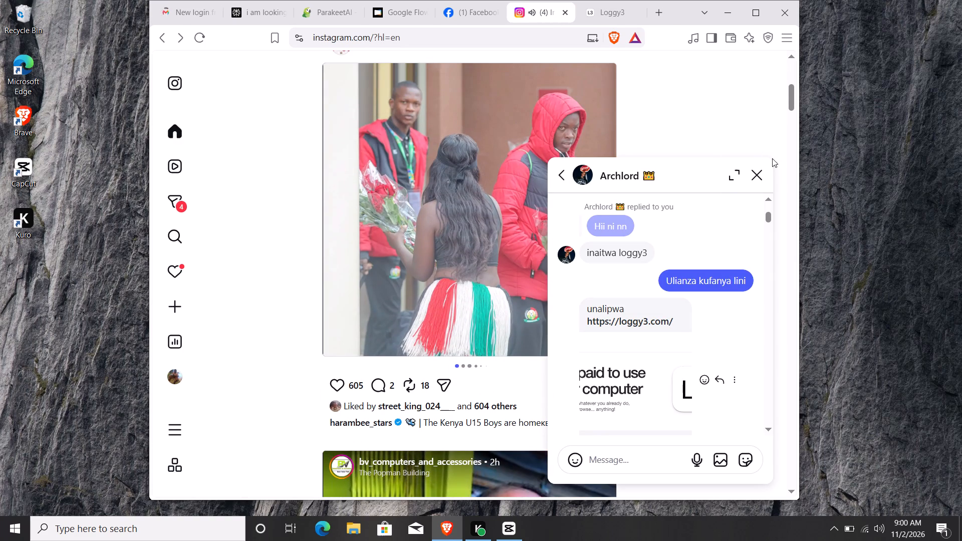
{"action": "left_click", "coordinate": [757, 172]}
Like the harambee_stars post about the Kenya U15 Boys.
{"action": "scroll", "coordinate": [673, 246], "scroll_direction": "up", "scroll_amount": 1}
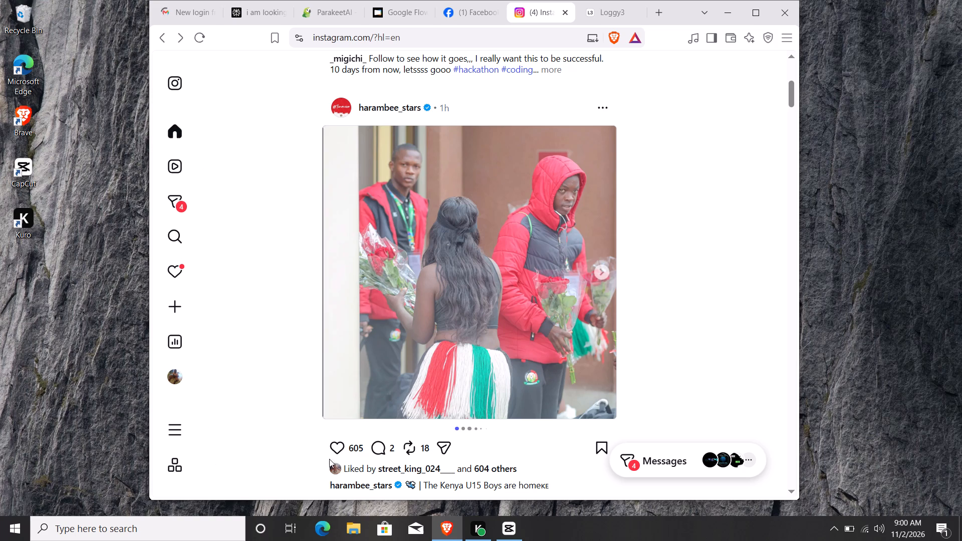
{"action": "left_click", "coordinate": [337, 448]}
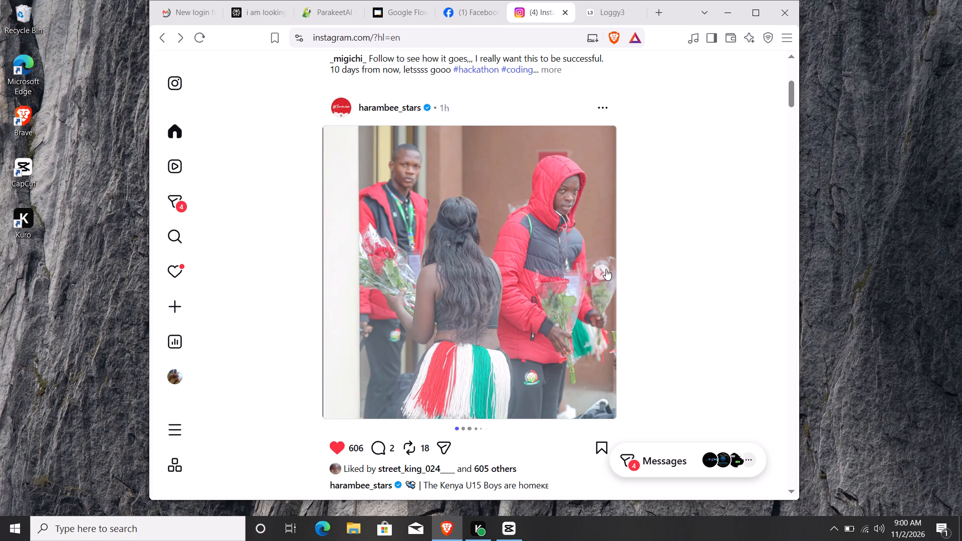
Look through the photos in the harambee_stars carousel post.
{"action": "left_click", "coordinate": [606, 268]}
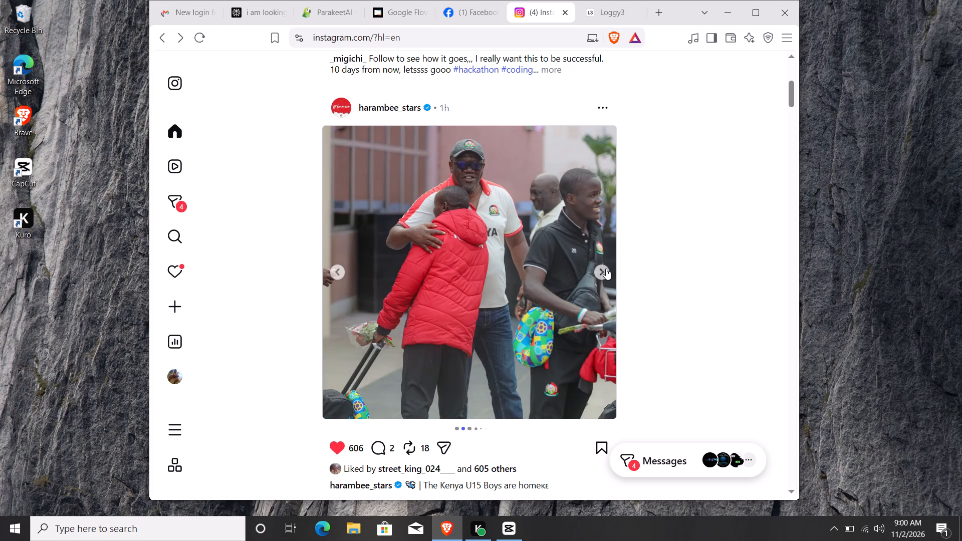
{"action": "left_click", "coordinate": [606, 268]}
{"action": "left_click", "coordinate": [606, 268]}
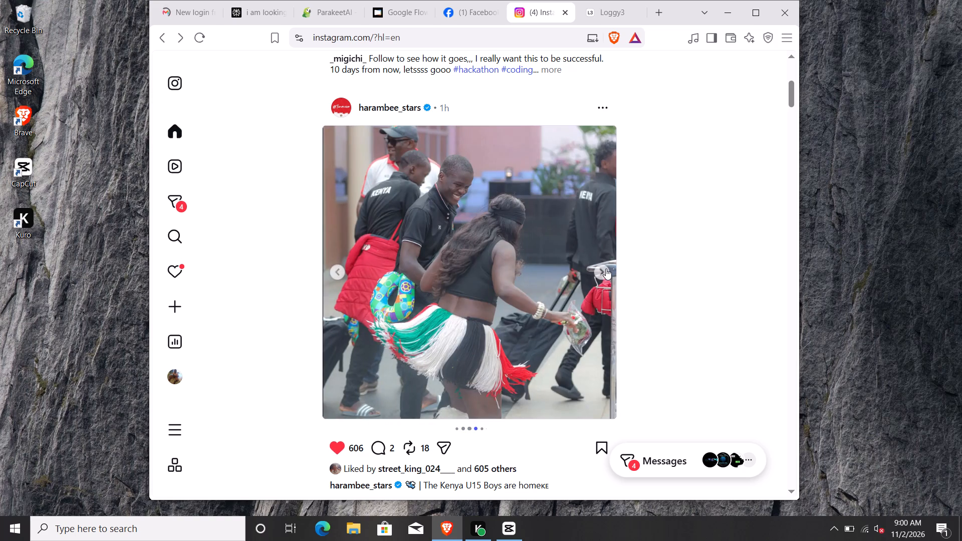
{"action": "left_click", "coordinate": [606, 268]}
{"action": "left_click", "coordinate": [606, 268]}
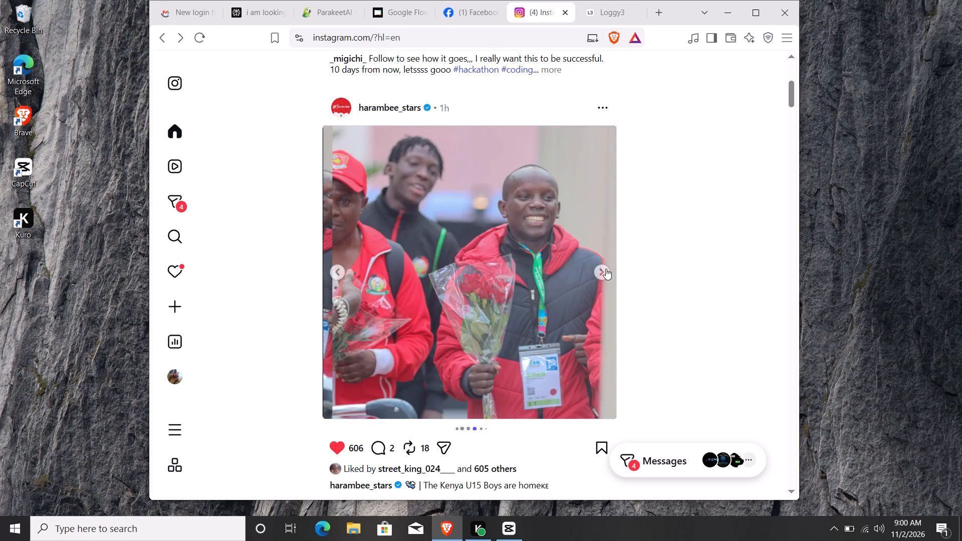
{"action": "left_click", "coordinate": [606, 268]}
Like the bv_computers_and_accessories reel recommending a website, further down the feed.
{"action": "scroll", "coordinate": [606, 268], "scroll_direction": "down", "scroll_amount": 6}
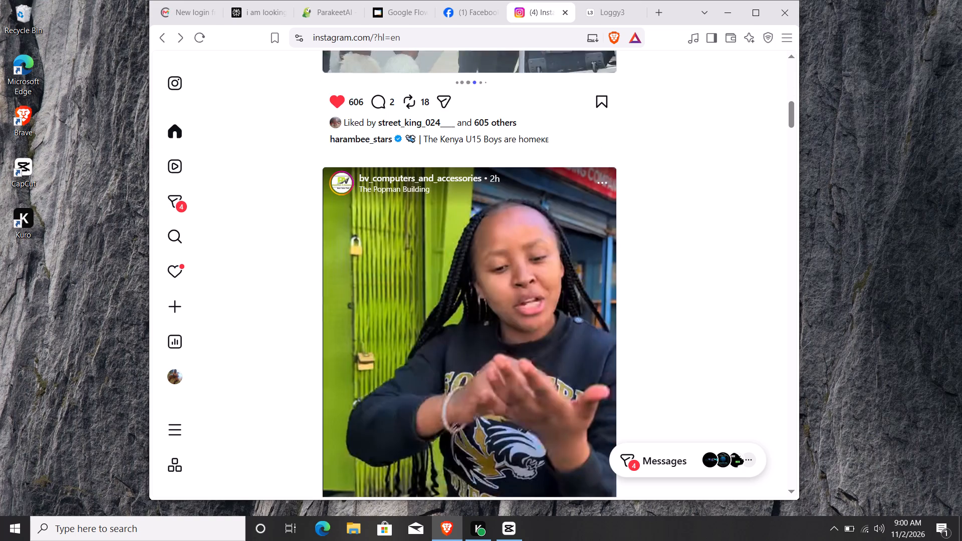
{"action": "scroll", "coordinate": [606, 268], "scroll_direction": "down", "scroll_amount": 1}
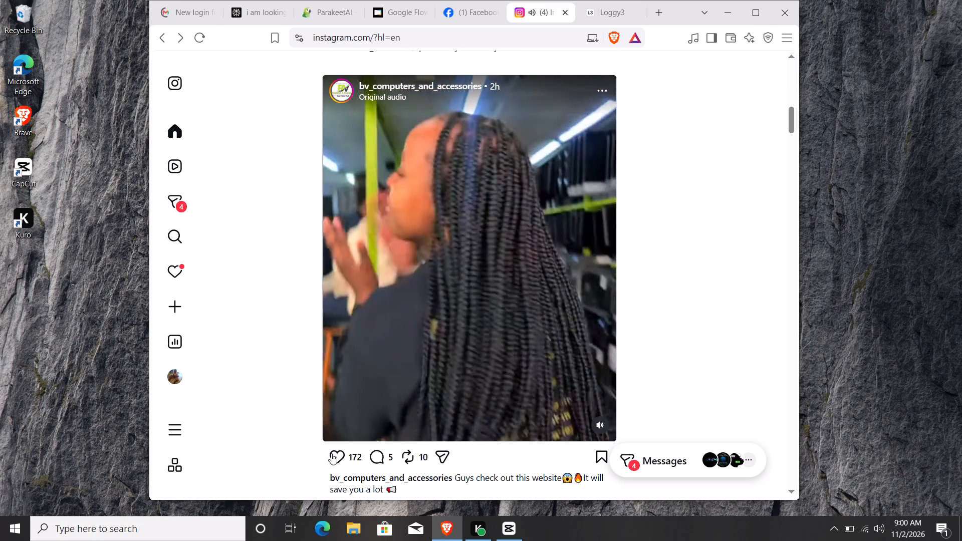
{"action": "left_click", "coordinate": [331, 453]}
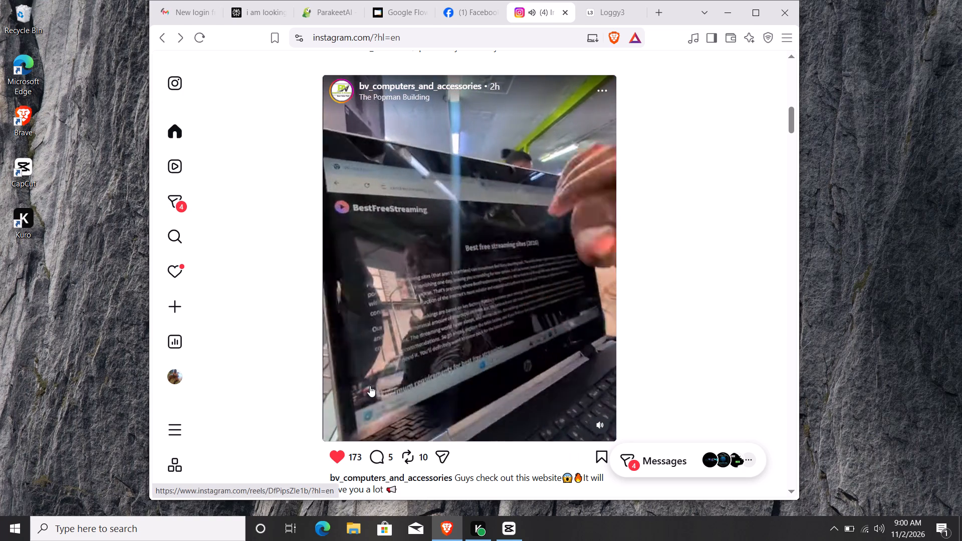
{"action": "scroll", "coordinate": [370, 386], "scroll_direction": "down", "scroll_amount": 6}
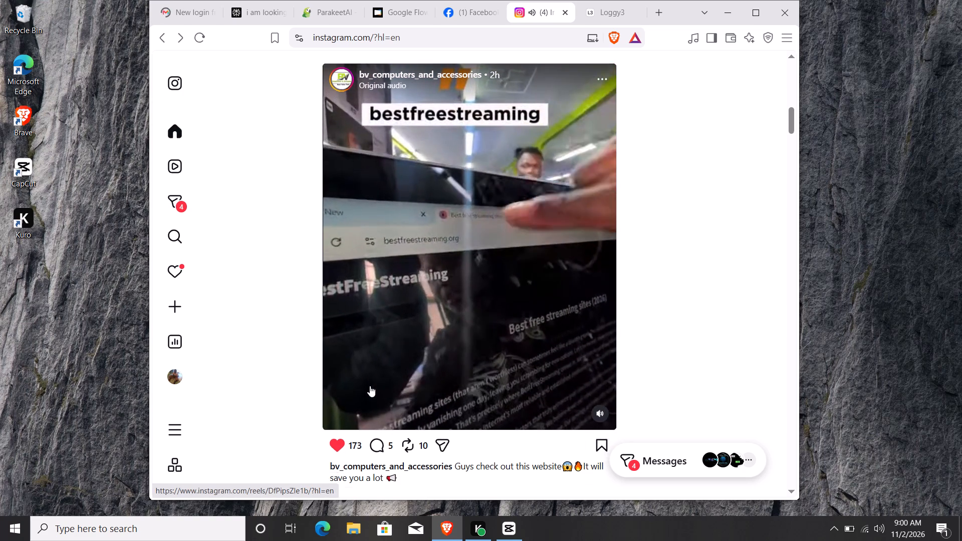
{"action": "scroll", "coordinate": [370, 386], "scroll_direction": "down", "scroll_amount": 1}
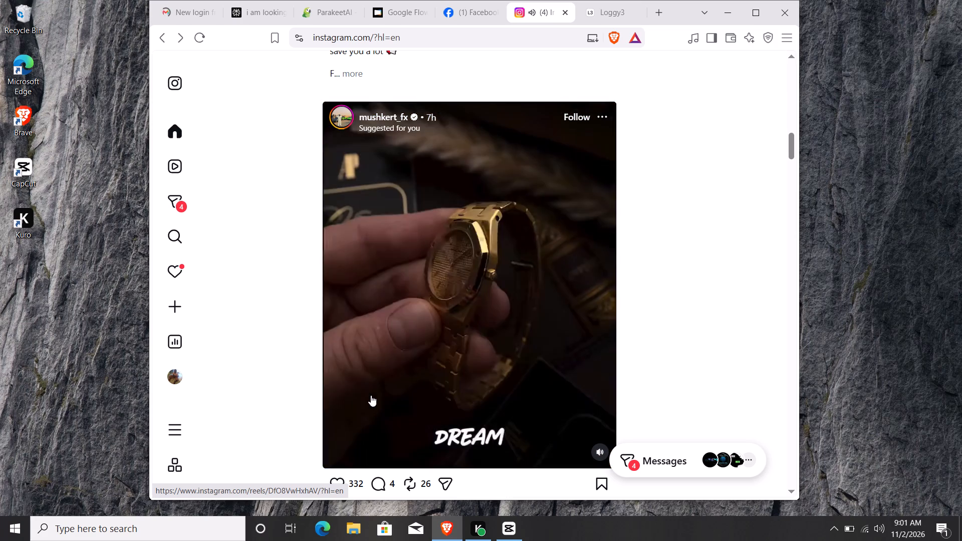
{"action": "left_click", "coordinate": [335, 479]}
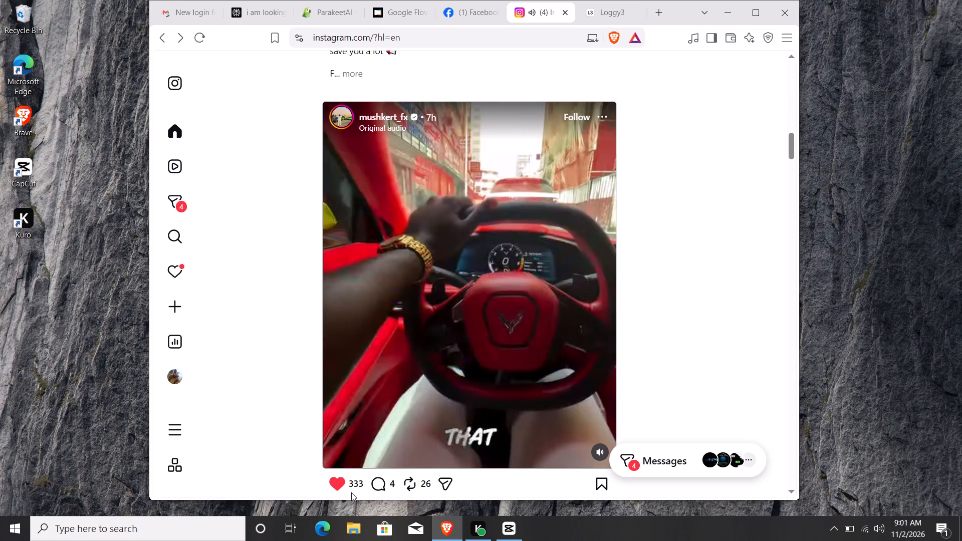
Switch to CapCut and open the file browser for importing media into the empty project.
{"action": "left_click", "coordinate": [504, 532]}
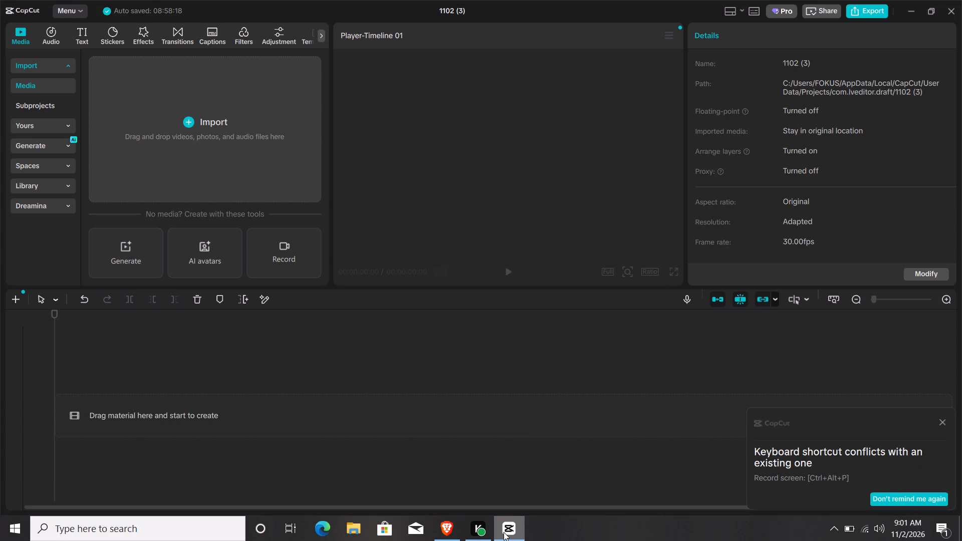
{"action": "left_click", "coordinate": [210, 145]}
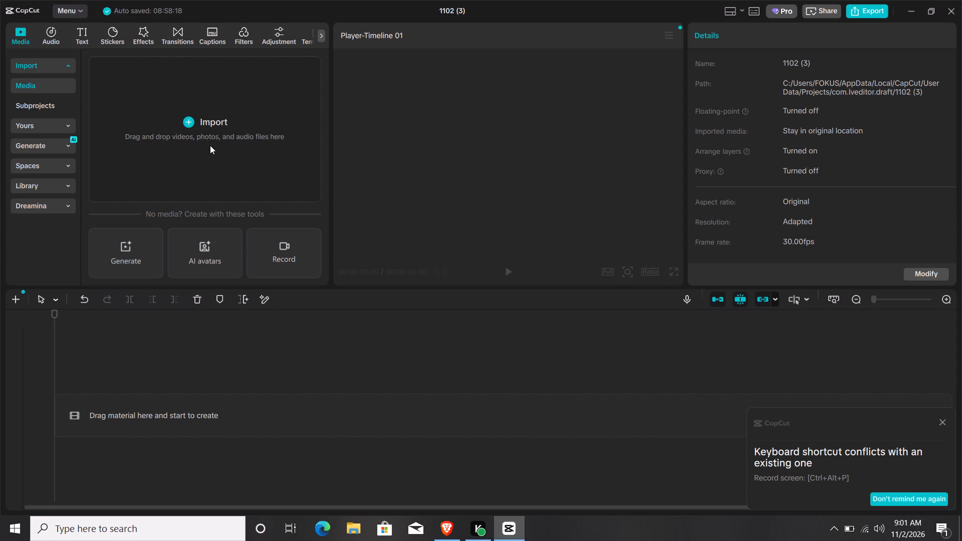
{"action": "left_click", "coordinate": [210, 148]}
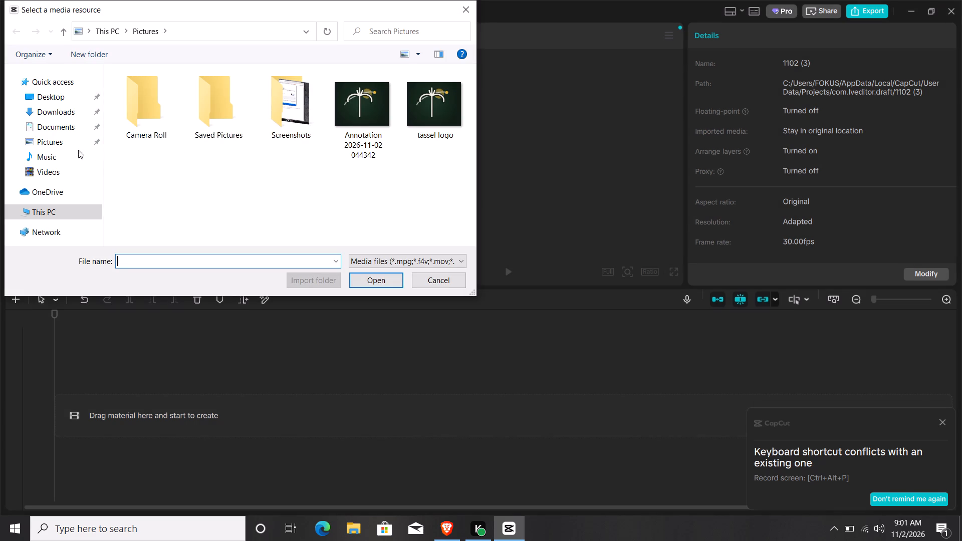
Import all the video clips from the SHA folder in Videos into the project's media.
{"action": "left_click", "coordinate": [52, 173]}
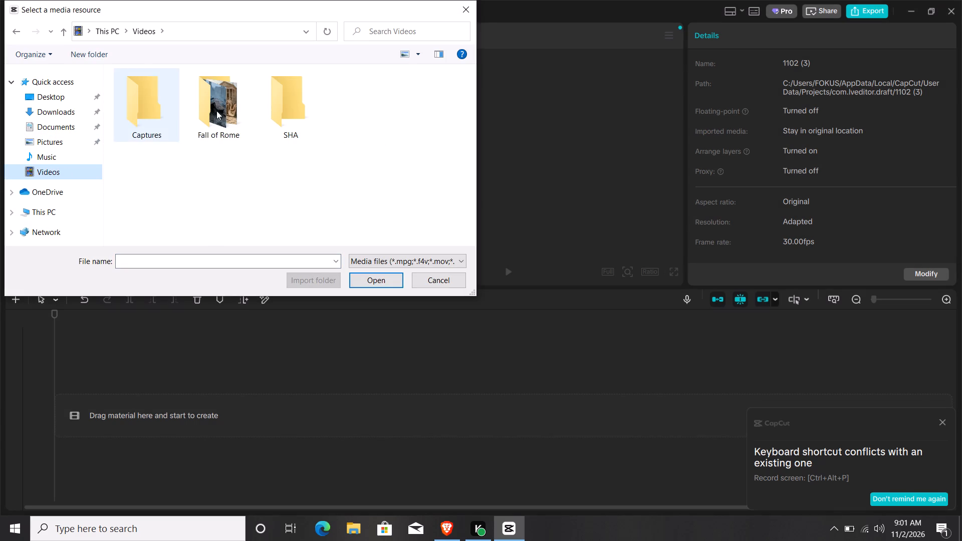
{"action": "left_click", "coordinate": [289, 106]}
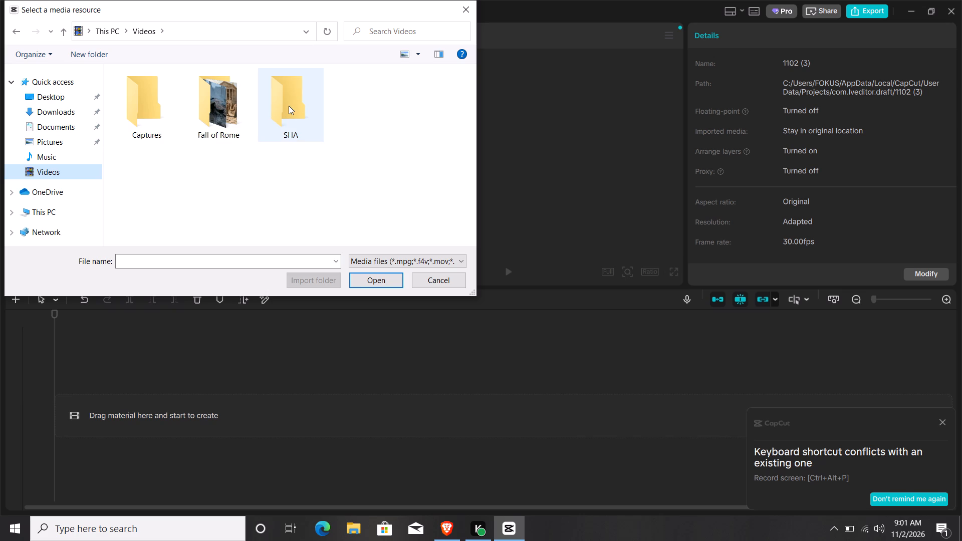
{"action": "double_click", "coordinate": [289, 106]}
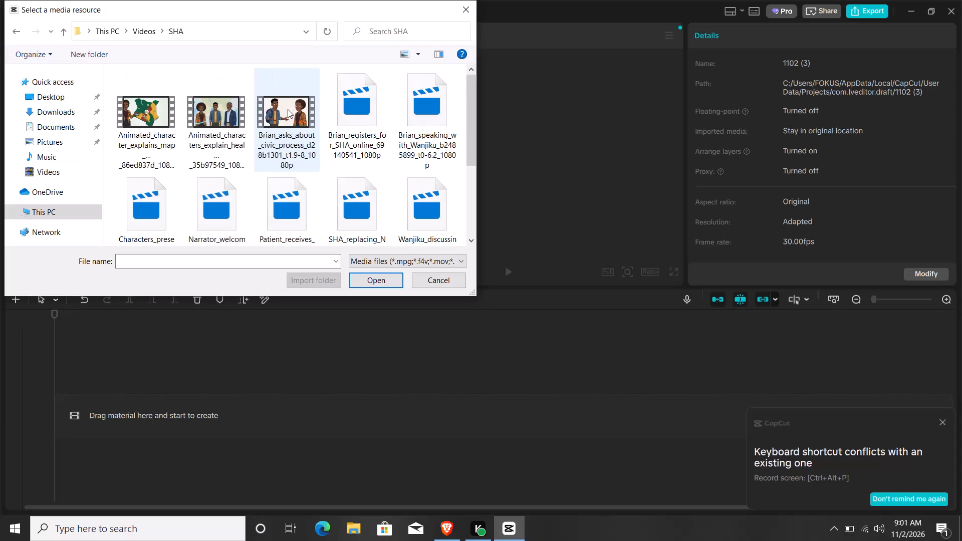
{"action": "left_click_drag", "start_coordinate": [111, 79], "coordinate": [159, 111]}
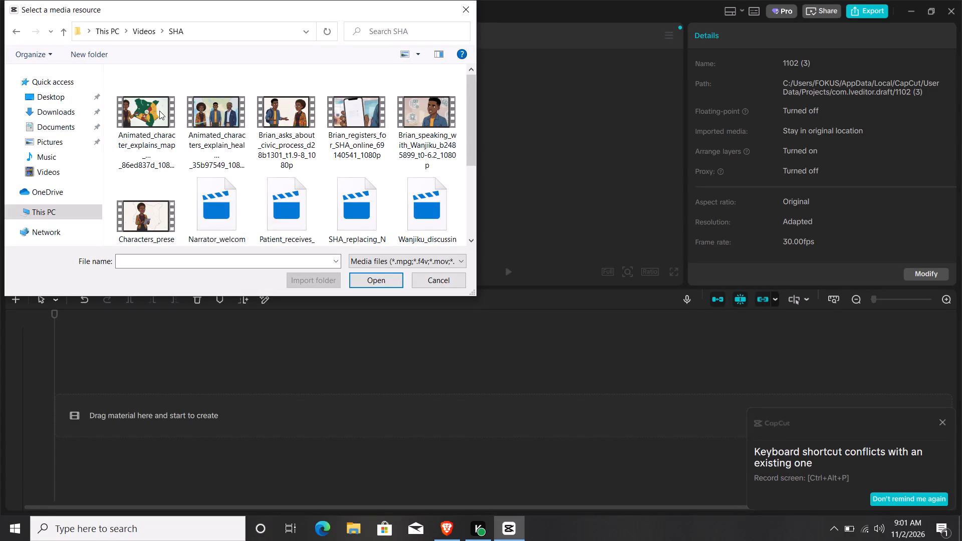
{"action": "left_click_drag", "start_coordinate": [159, 111], "coordinate": [367, 315]}
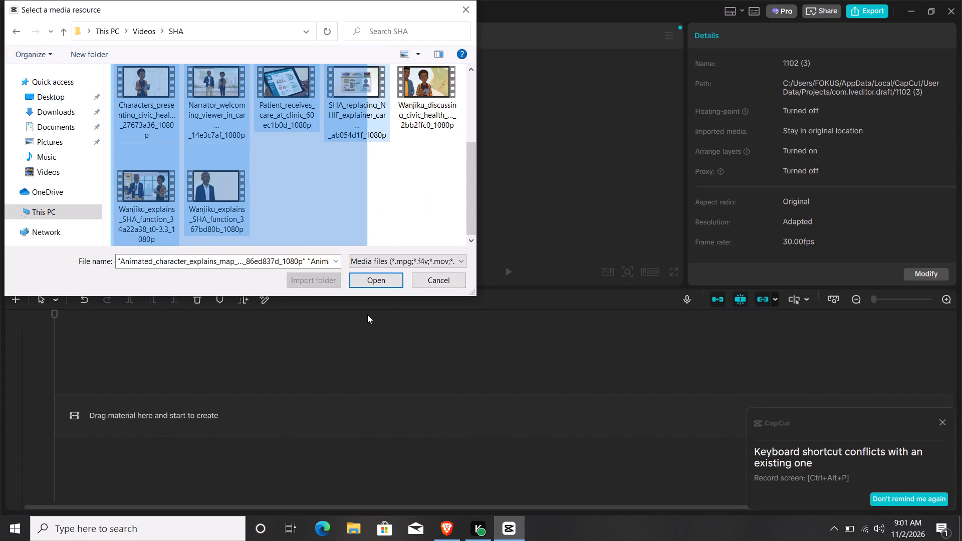
Finish selecting all the video clips in the SHA folder and import them into the project's media.
{"action": "left_click_drag", "start_coordinate": [367, 315], "coordinate": [449, 305]}
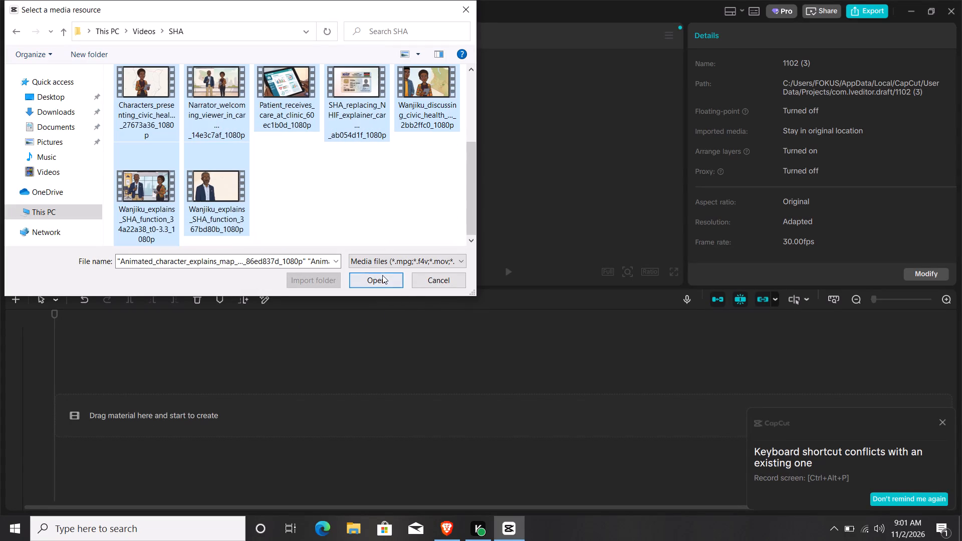
{"action": "left_click", "coordinate": [382, 276]}
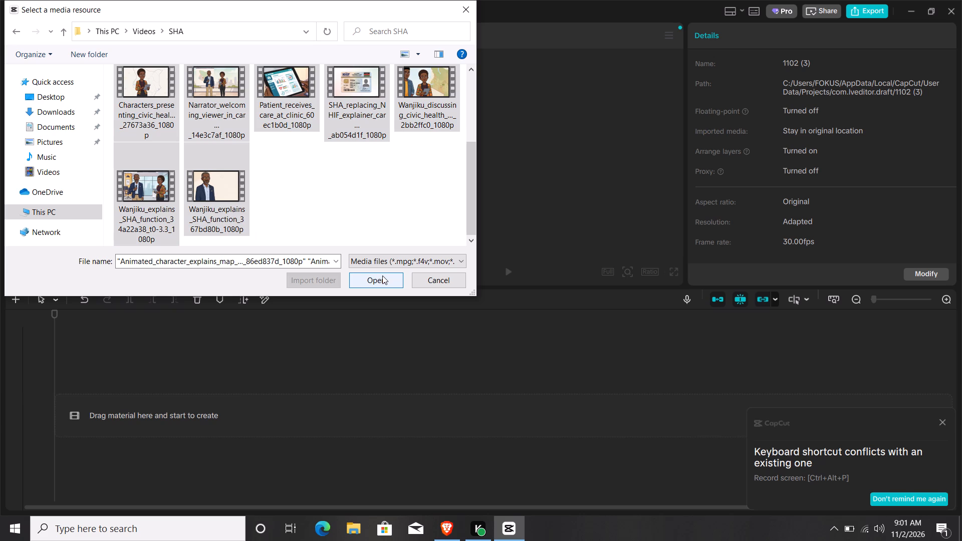
{"action": "left_click", "coordinate": [382, 281]}
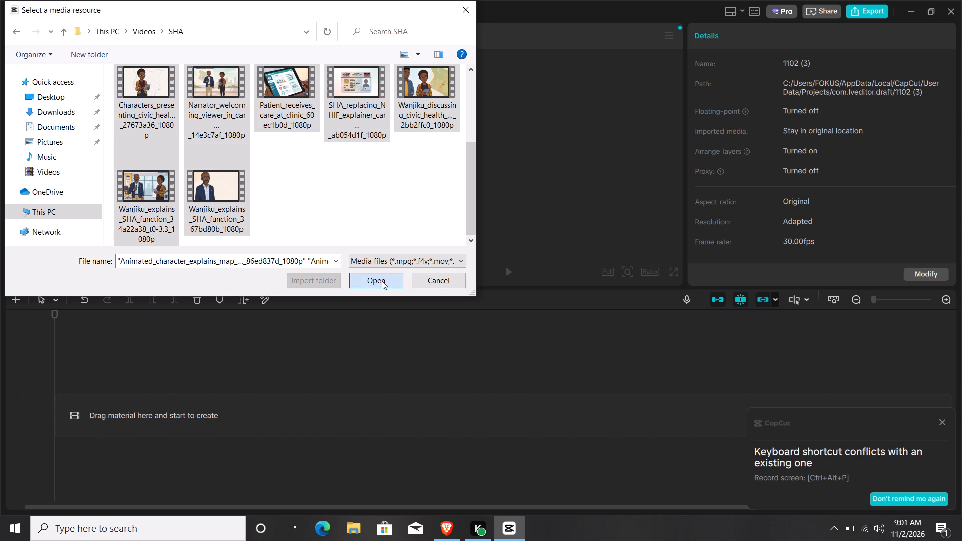
{"action": "left_click", "coordinate": [382, 281]}
Switch to the Brave browser, view the open Loggy3 page, and return to the CapCut project.
{"action": "left_click", "coordinate": [447, 539]}
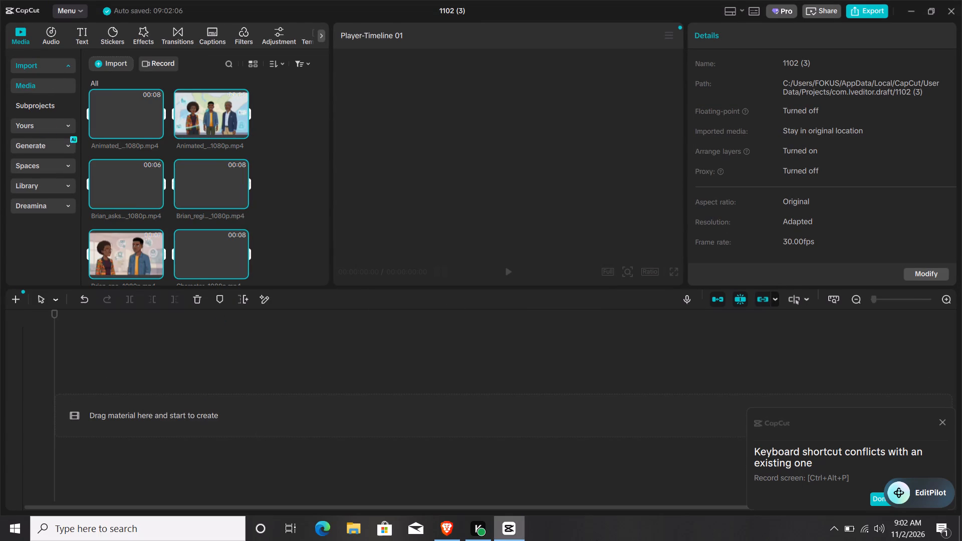
{"action": "left_click", "coordinate": [444, 536]}
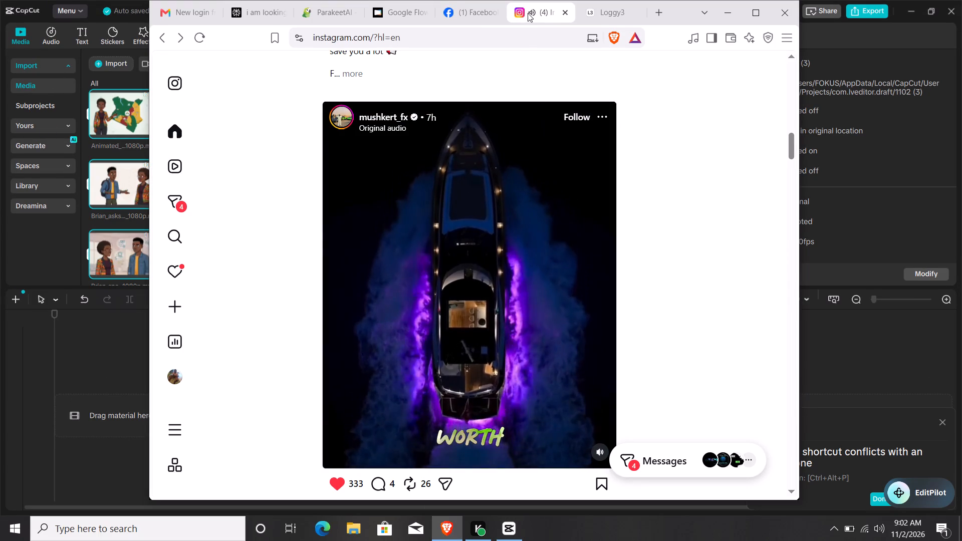
{"action": "left_click", "coordinate": [602, 17]}
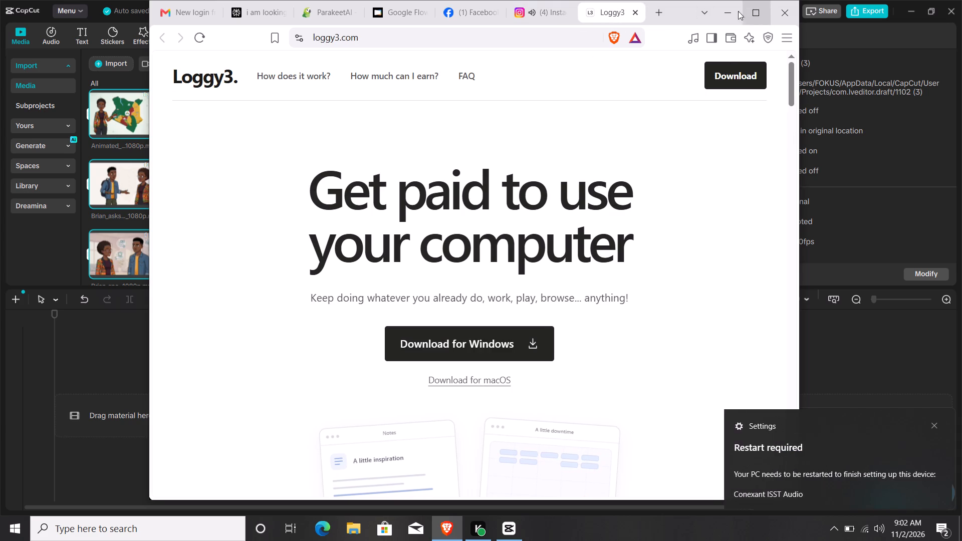
{"action": "left_click", "coordinate": [722, 6]}
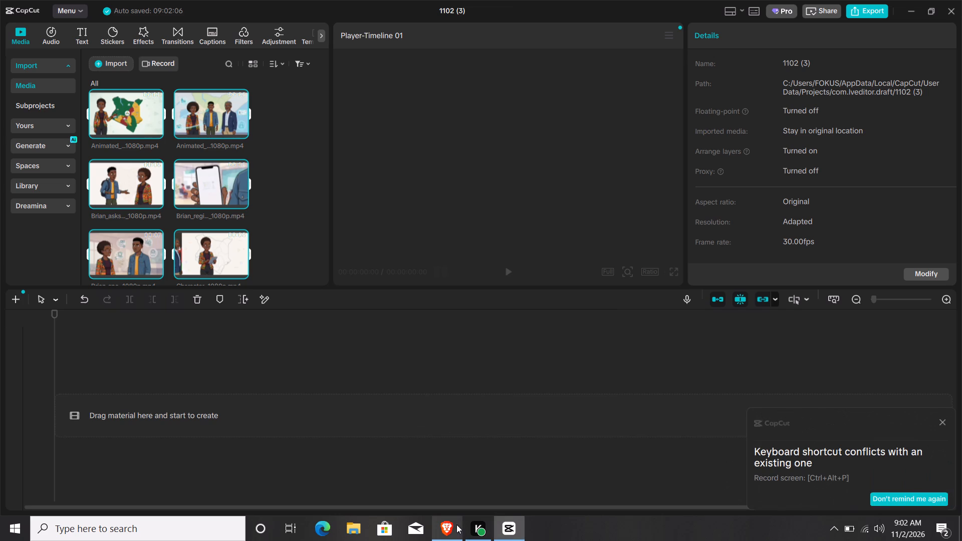
Preview the first imported clip, the animated character explaining the map.
{"action": "left_click", "coordinate": [116, 104]}
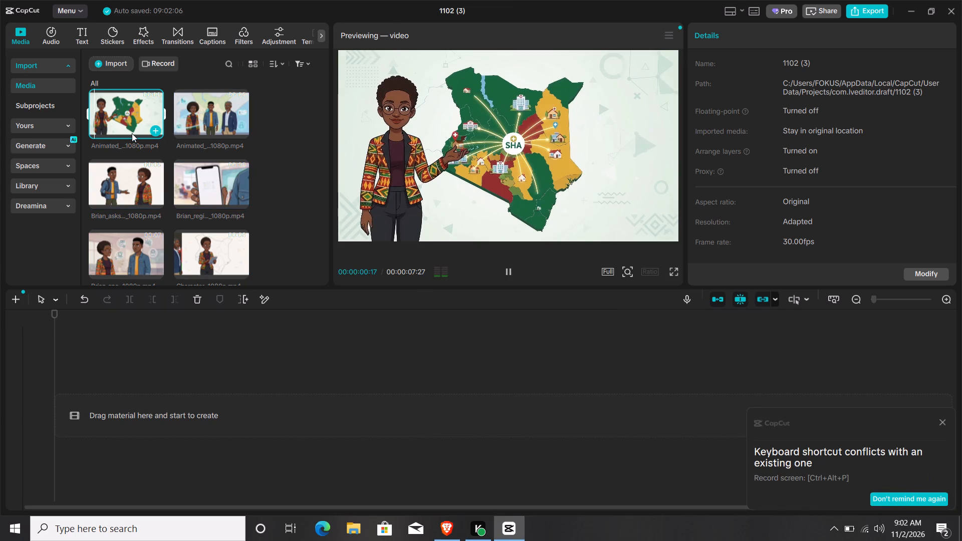
Browse the imported clips and preview several of them to decide which scene should open the video.
{"action": "scroll", "coordinate": [209, 180], "scroll_direction": "down", "scroll_amount": 7}
{"action": "left_click", "coordinate": [213, 232]}
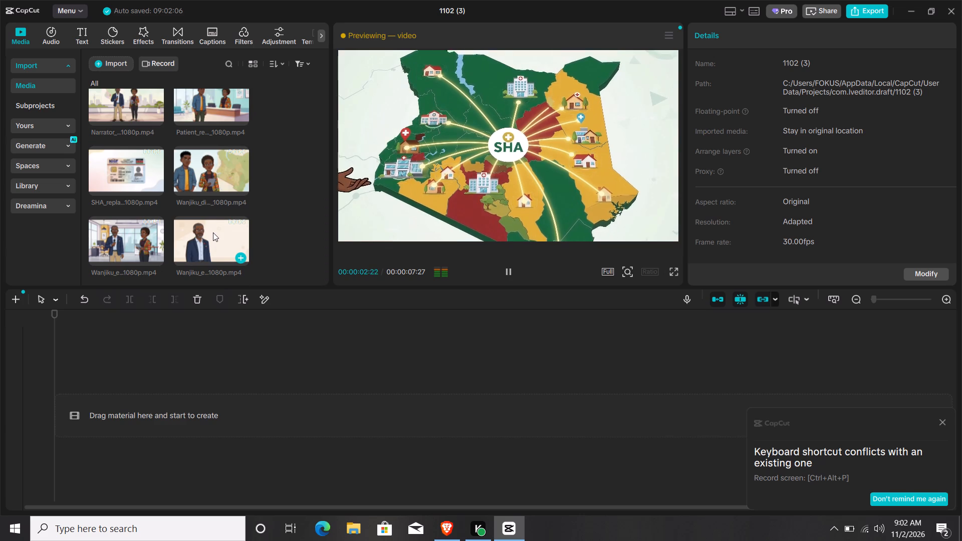
{"action": "left_click", "coordinate": [141, 238]}
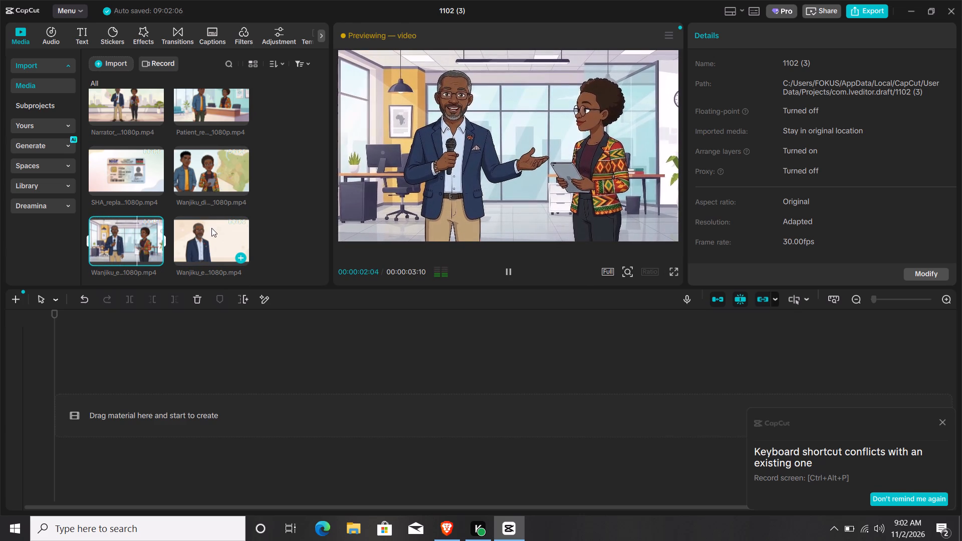
{"action": "left_click", "coordinate": [206, 177]}
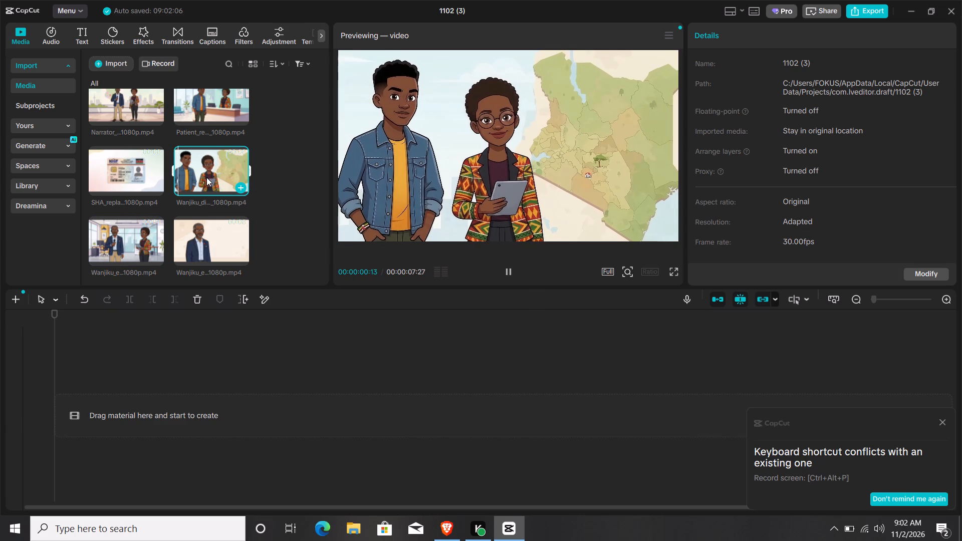
{"action": "scroll", "coordinate": [206, 177], "scroll_direction": "up", "scroll_amount": 1}
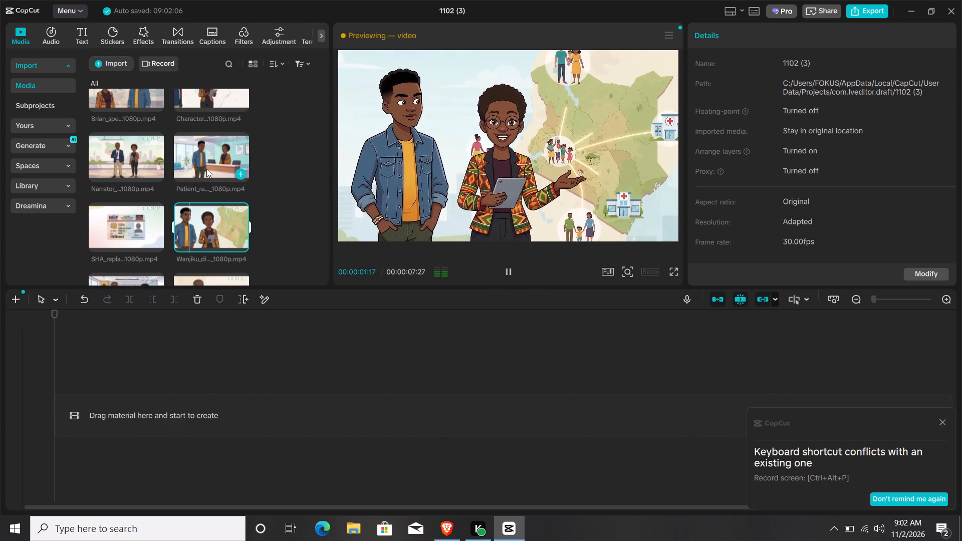
{"action": "left_click", "coordinate": [206, 169]}
{"action": "scroll", "coordinate": [206, 169], "scroll_direction": "up", "scroll_amount": 4}
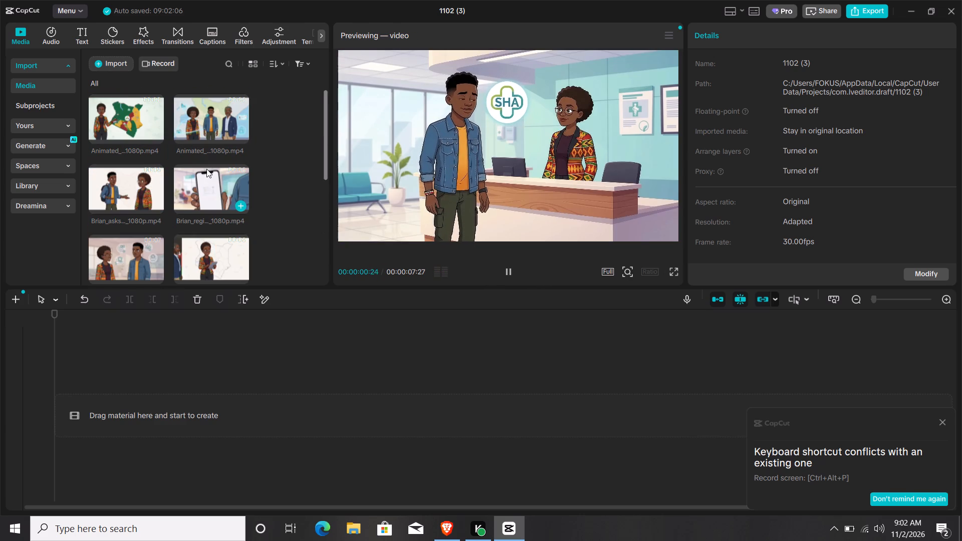
{"action": "scroll", "coordinate": [219, 151], "scroll_direction": "up", "scroll_amount": 2}
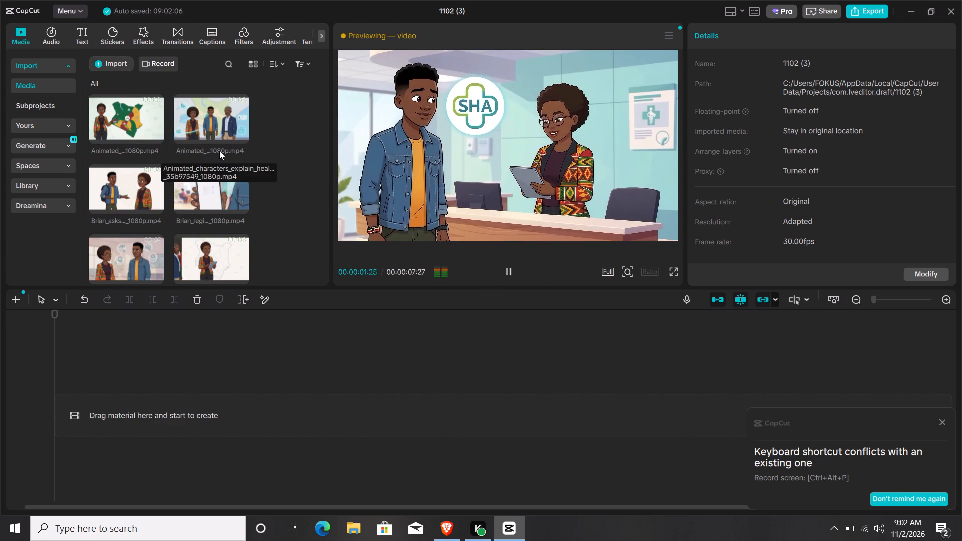
Preview the Narrator_welcoming_viewer clip and add it to the timeline as the opening scene.
{"action": "scroll", "coordinate": [219, 151], "scroll_direction": "down", "scroll_amount": 2}
{"action": "left_click", "coordinate": [114, 215]}
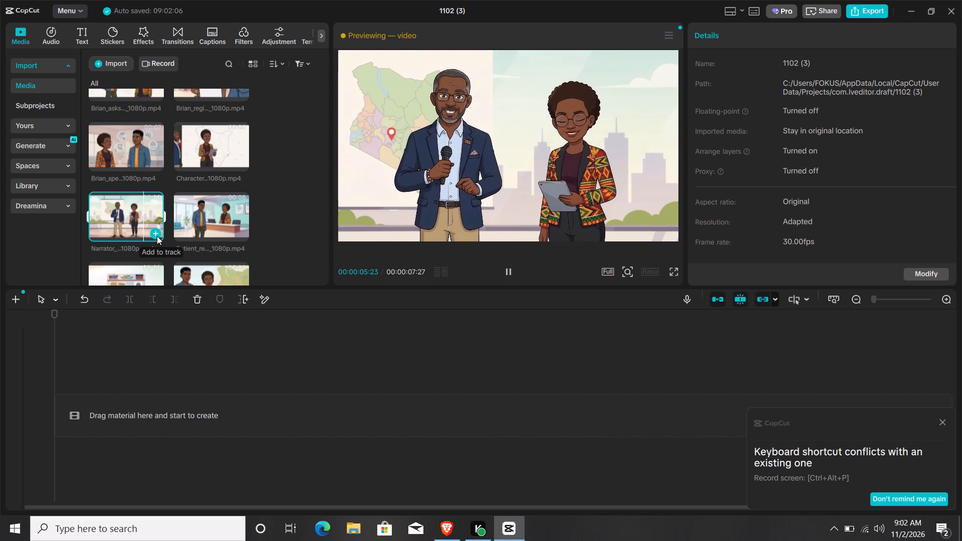
{"action": "left_click", "coordinate": [157, 236]}
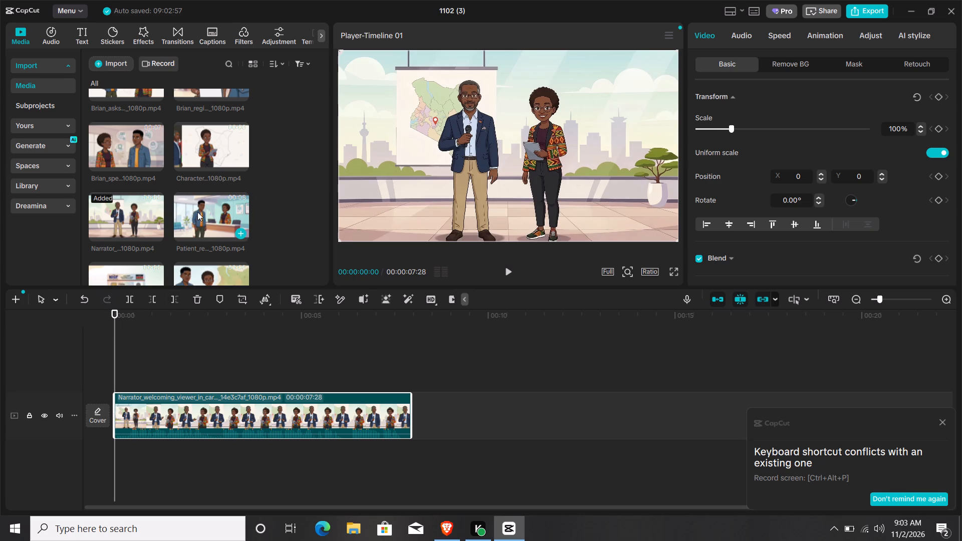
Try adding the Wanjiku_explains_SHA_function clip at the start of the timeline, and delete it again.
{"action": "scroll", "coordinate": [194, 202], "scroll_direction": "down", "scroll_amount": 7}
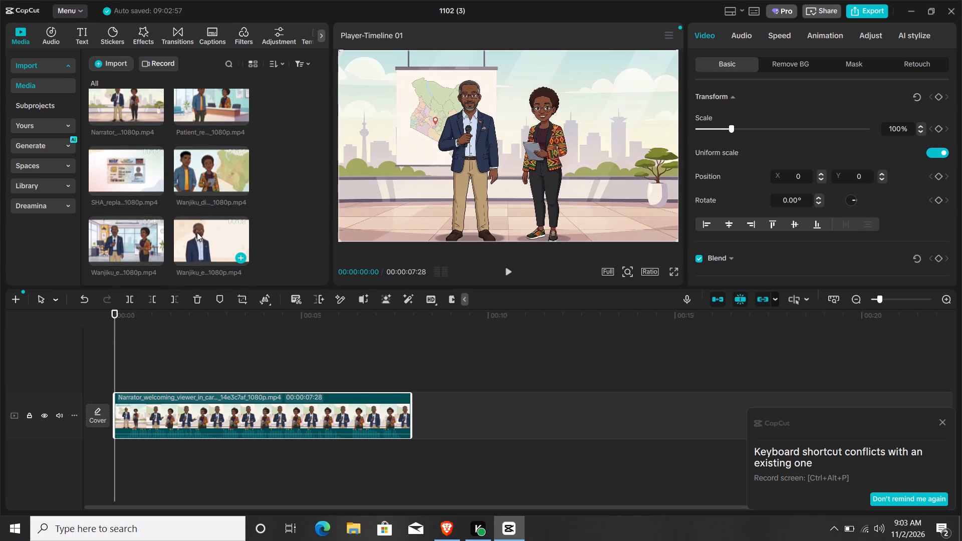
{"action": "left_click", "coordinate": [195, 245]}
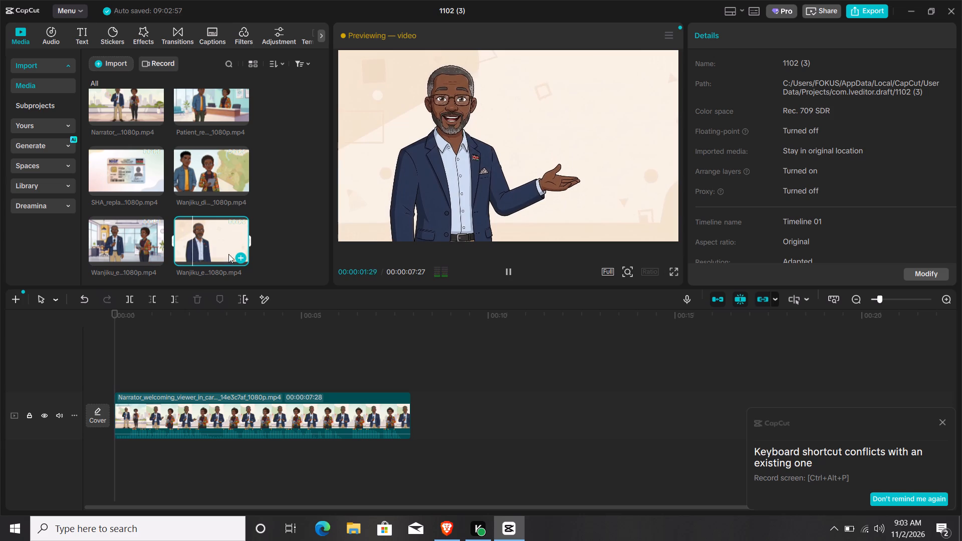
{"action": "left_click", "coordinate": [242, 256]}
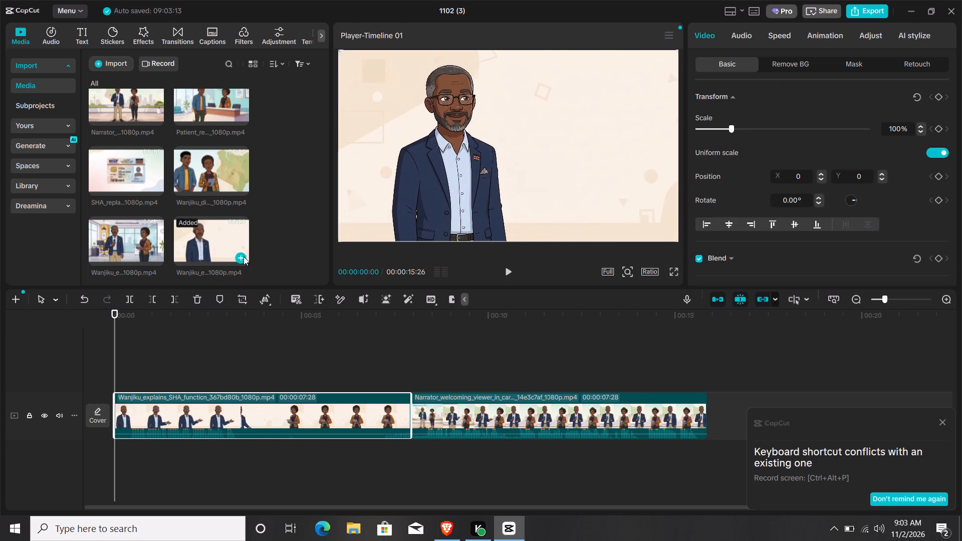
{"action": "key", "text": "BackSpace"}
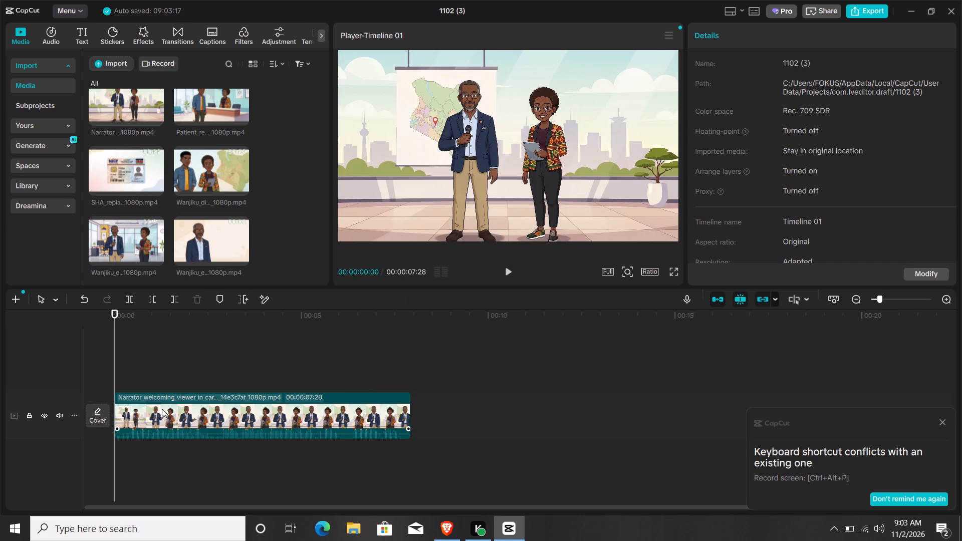
Trim the end of the Narrator_welcoming_viewer clip to a duration of 00:00:06:05, playing it back to check the cut.
{"action": "left_click", "coordinate": [503, 274]}
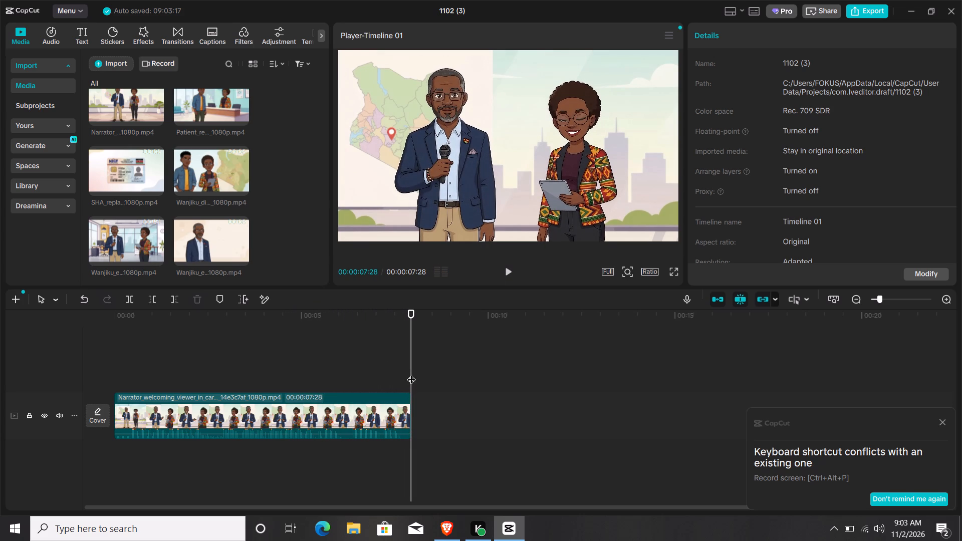
{"action": "left_click_drag", "start_coordinate": [411, 373], "coordinate": [359, 369]}
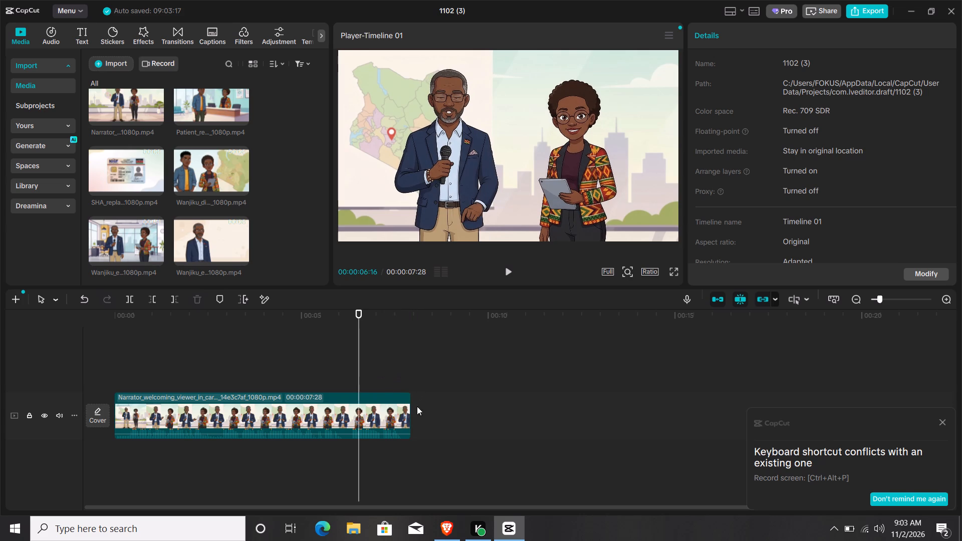
{"action": "left_click", "coordinate": [385, 409]}
{"action": "left_click_drag", "start_coordinate": [409, 408], "coordinate": [388, 412]}
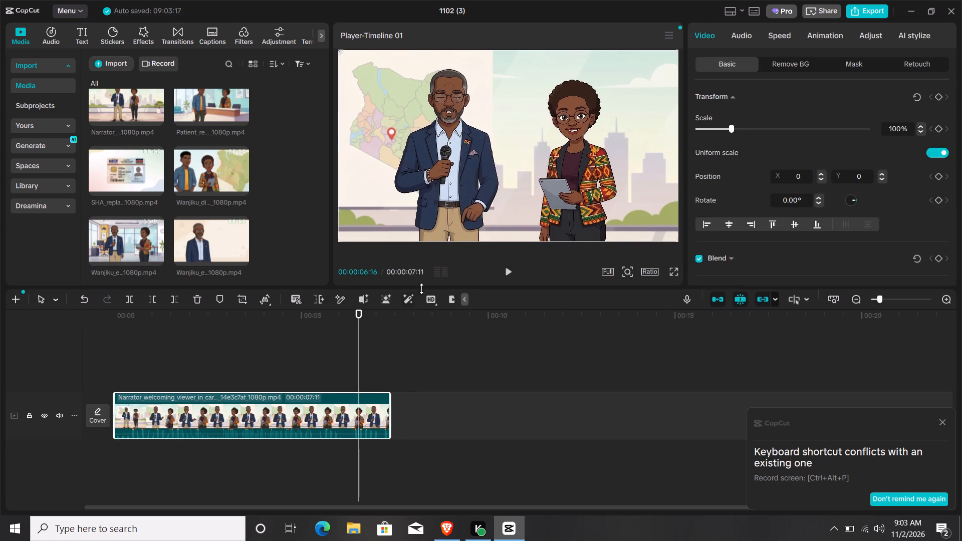
{"action": "left_click", "coordinate": [506, 270]}
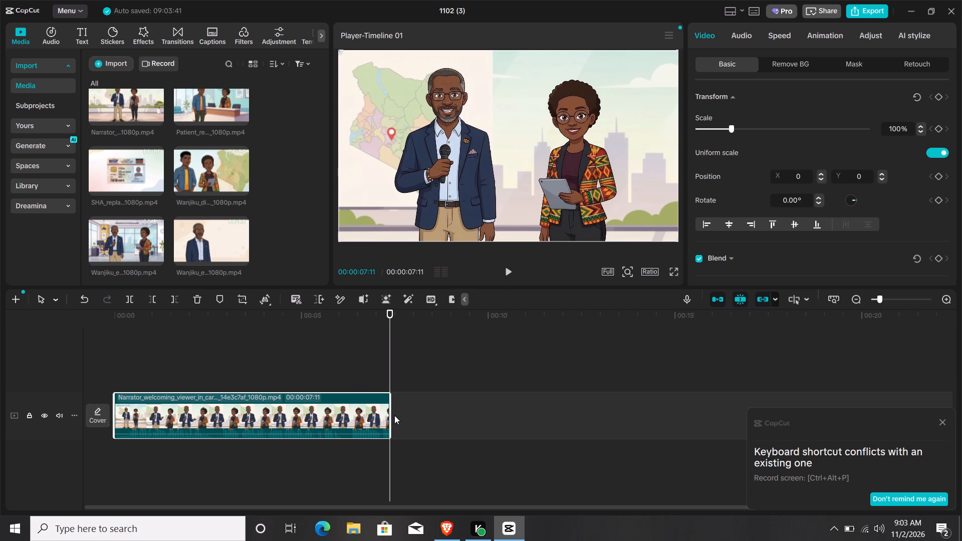
{"action": "left_click_drag", "start_coordinate": [391, 417], "coordinate": [373, 424]}
{"action": "left_click", "coordinate": [511, 270]}
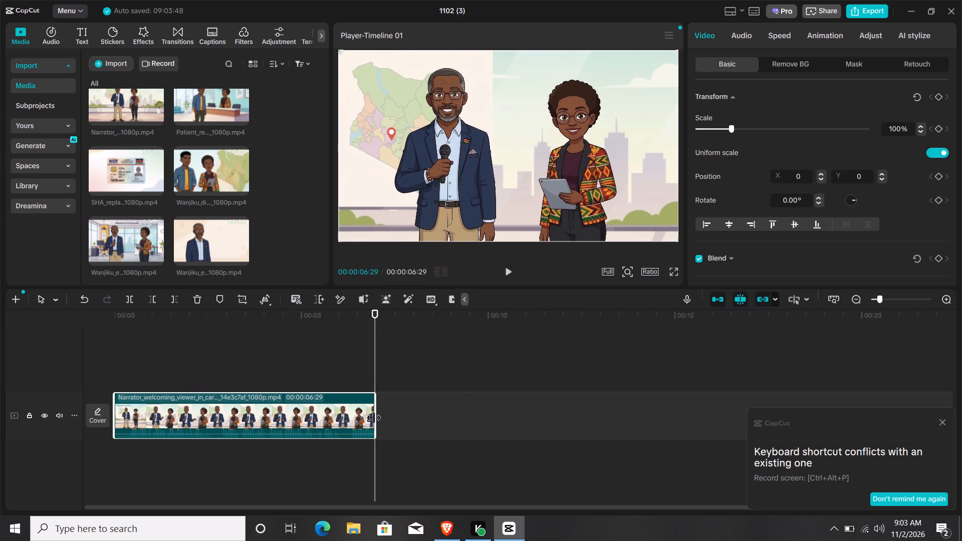
{"action": "left_click_drag", "start_coordinate": [376, 418], "coordinate": [351, 420]}
{"action": "left_click", "coordinate": [502, 267]}
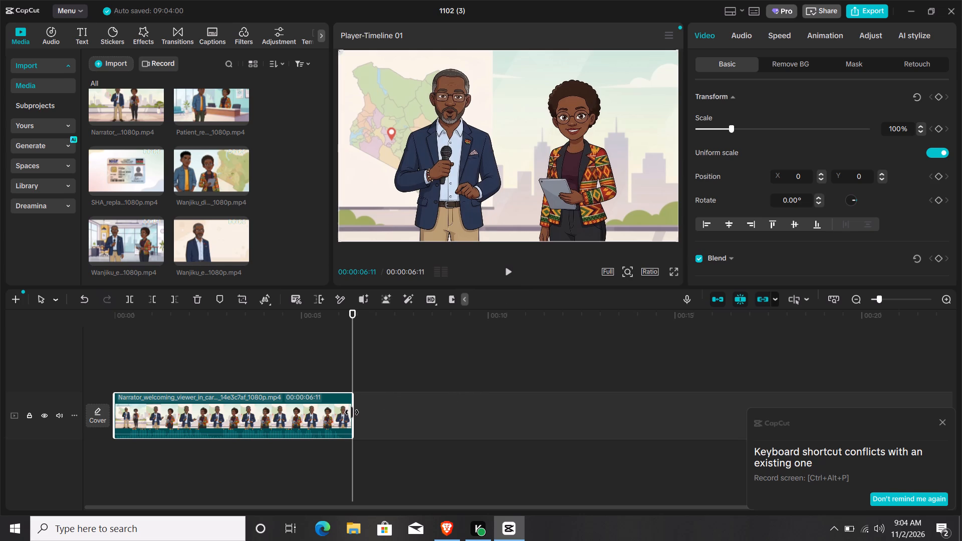
{"action": "left_click_drag", "start_coordinate": [353, 412], "coordinate": [352, 415]}
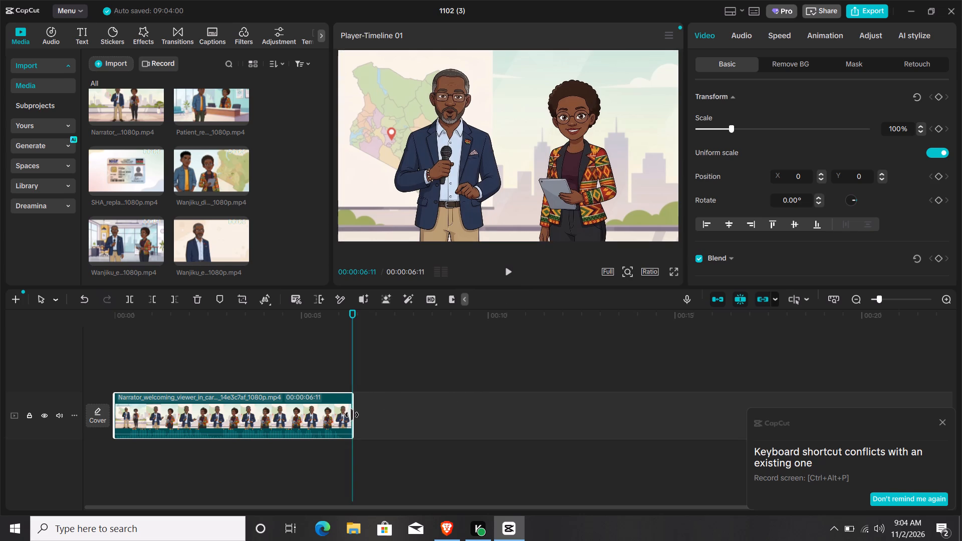
{"action": "left_click_drag", "start_coordinate": [352, 415], "coordinate": [342, 420]}
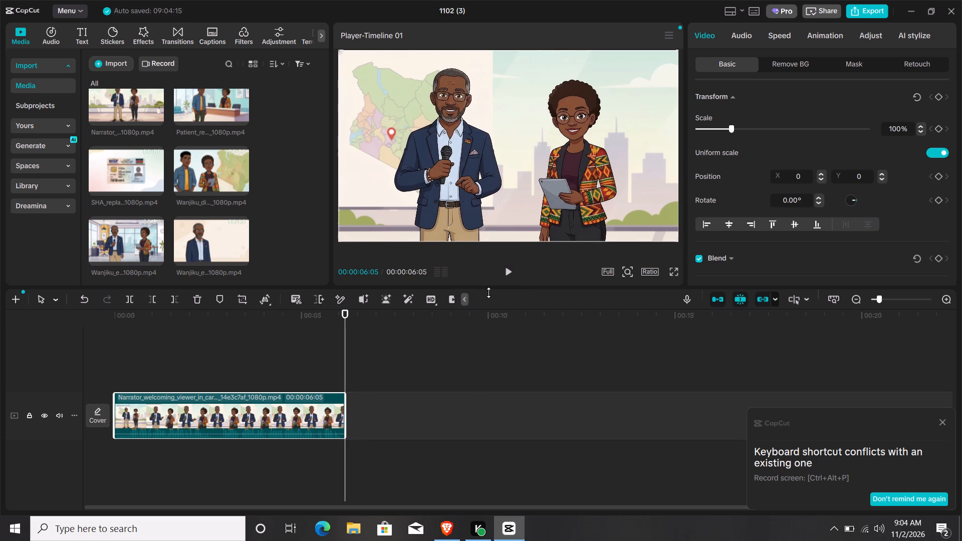
{"action": "left_click", "coordinate": [506, 269]}
Add the Wanjiku_explains_SHA_function clip to the timeline directly after the narrator clip.
{"action": "left_click", "coordinate": [244, 256]}
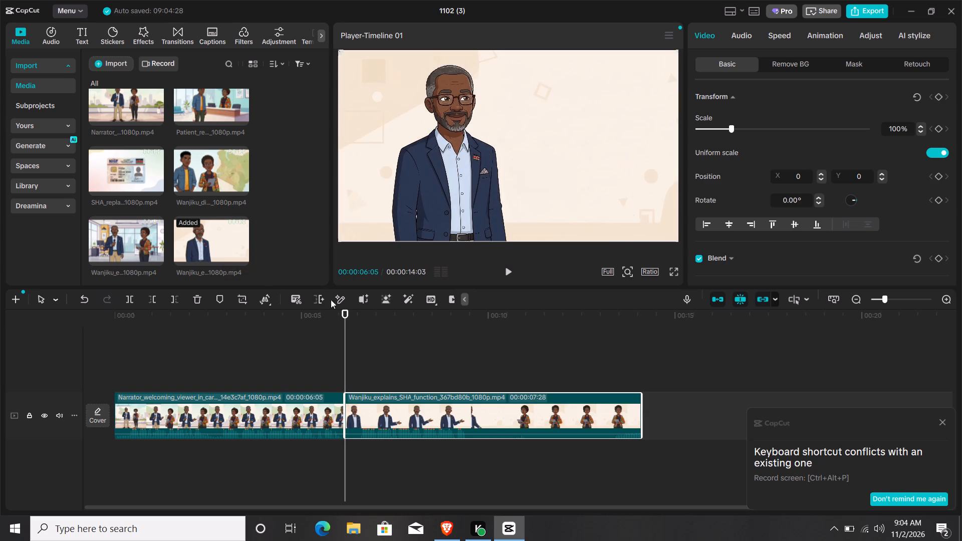
Trim the end of the Wanjiku_explains_SHA_function clip so it finishes at 00:00:11:08, and play back the result.
{"action": "left_click", "coordinate": [506, 272]}
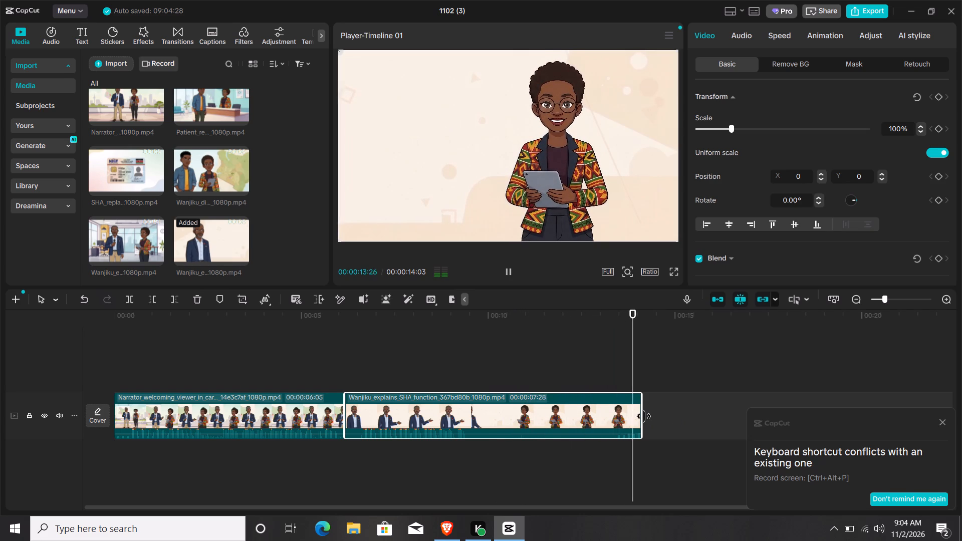
{"action": "left_click_drag", "start_coordinate": [643, 417], "coordinate": [584, 417]}
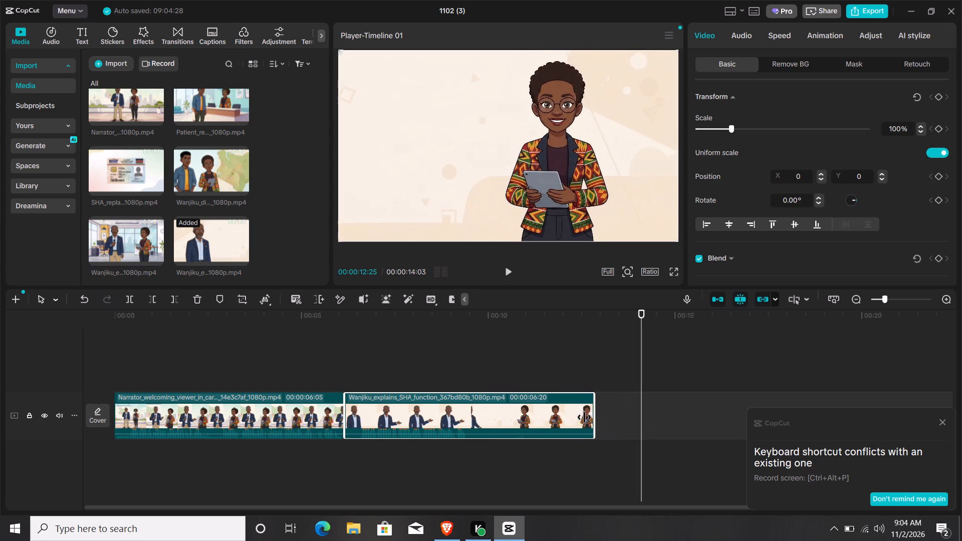
{"action": "left_click_drag", "start_coordinate": [584, 417], "coordinate": [535, 423]}
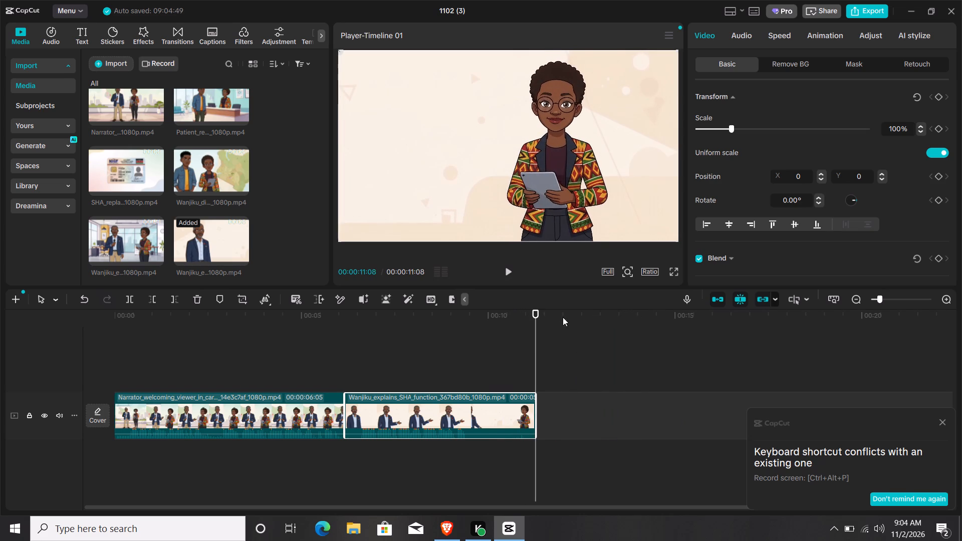
{"action": "left_click", "coordinate": [503, 269]}
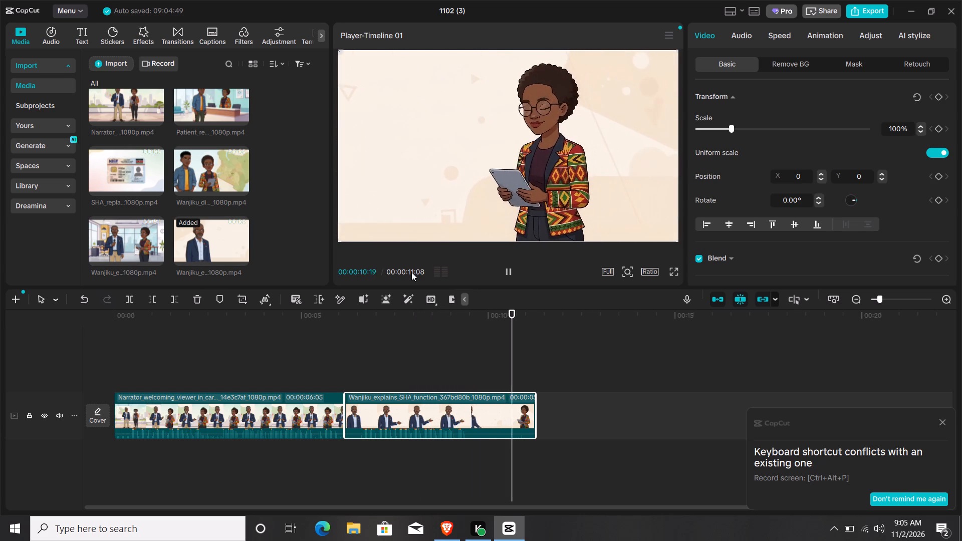
Preview the Wanjiku_di..., Narrator and office-scene Wanjiku_explains clips in the media library to find a suitable second scene.
{"action": "scroll", "coordinate": [228, 210], "scroll_direction": "up", "scroll_amount": 1}
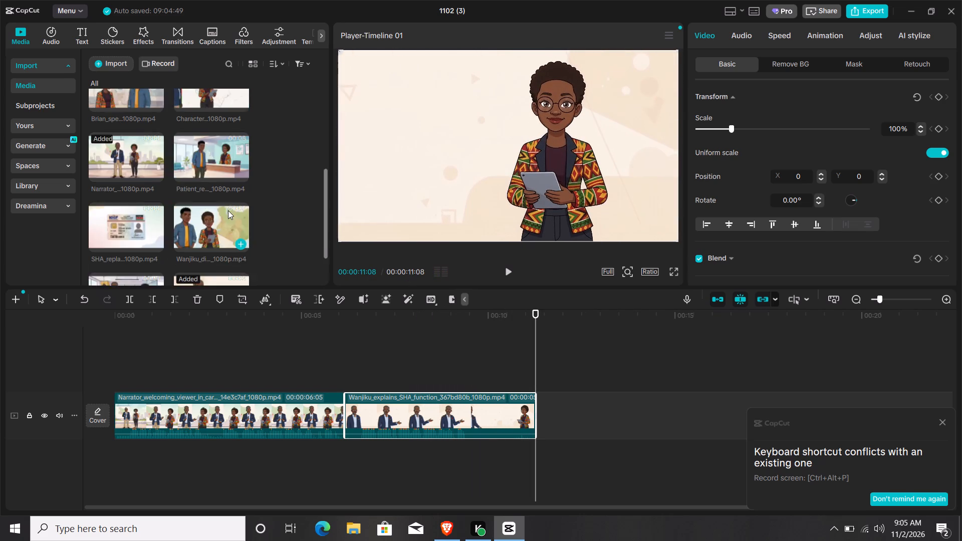
{"action": "scroll", "coordinate": [228, 210], "scroll_direction": "up", "scroll_amount": 1}
{"action": "scroll", "coordinate": [232, 212], "scroll_direction": "down", "scroll_amount": 3}
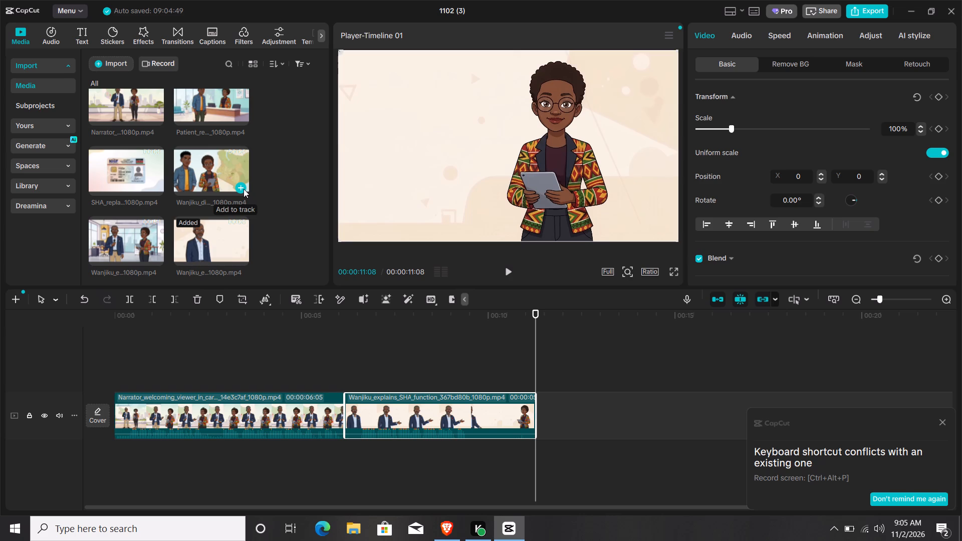
{"action": "left_click", "coordinate": [203, 180]}
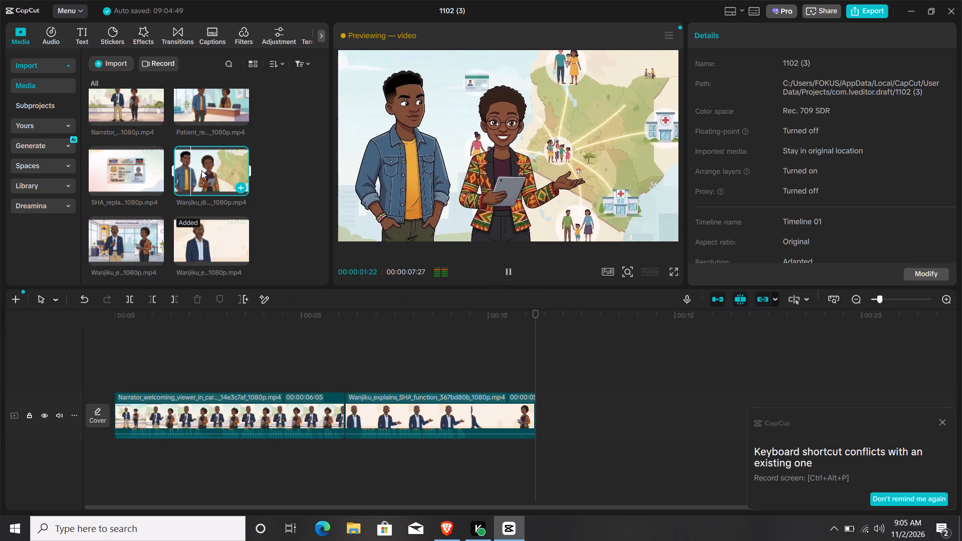
{"action": "scroll", "coordinate": [201, 170], "scroll_direction": "up", "scroll_amount": 1}
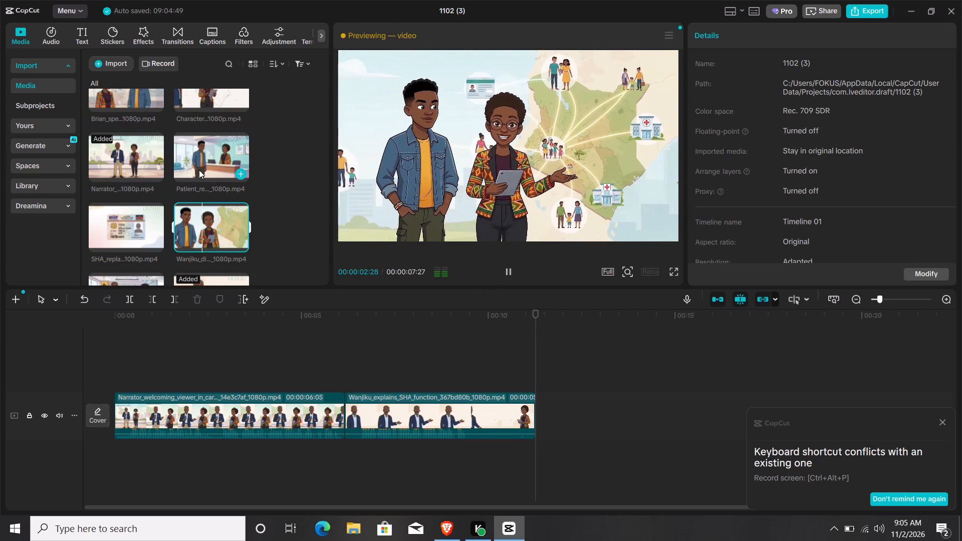
{"action": "left_click", "coordinate": [120, 161]}
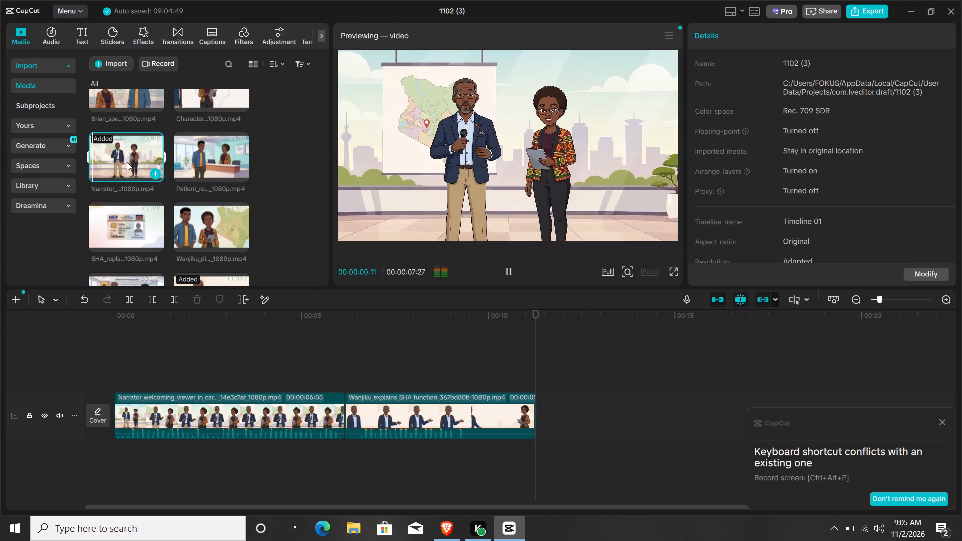
{"action": "scroll", "coordinate": [167, 161], "scroll_direction": "down", "scroll_amount": 1}
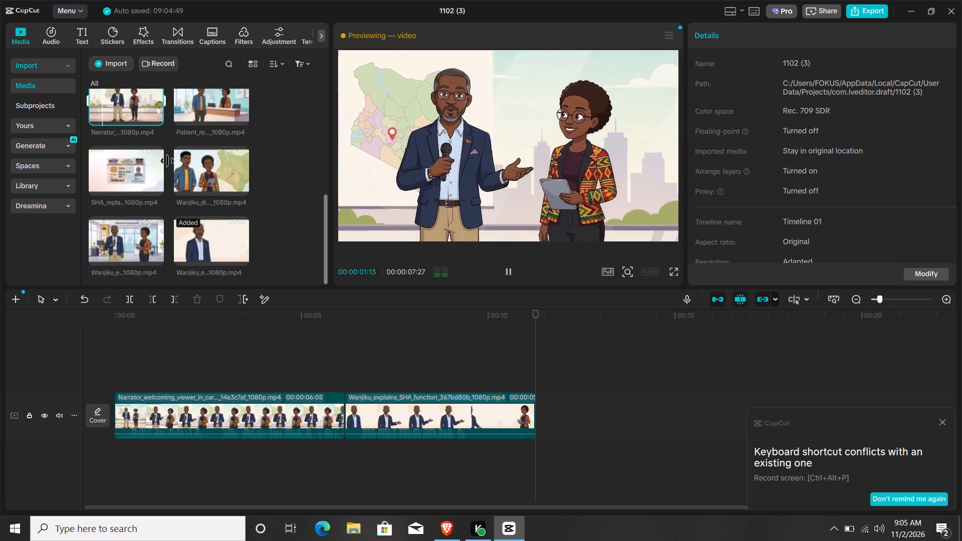
{"action": "left_click", "coordinate": [131, 226]}
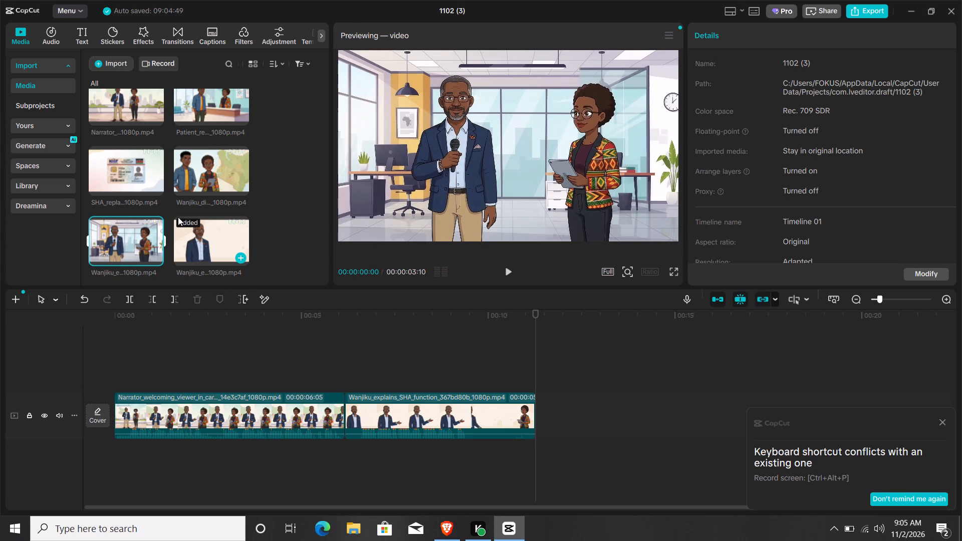
Replace the second timeline clip with the office-scene Wanjiku_explains_SHA_function_34a22a38 clip after the narrator clip, and play it back.
{"action": "left_click", "coordinate": [459, 412]}
{"action": "key", "text": "BackSpace"}
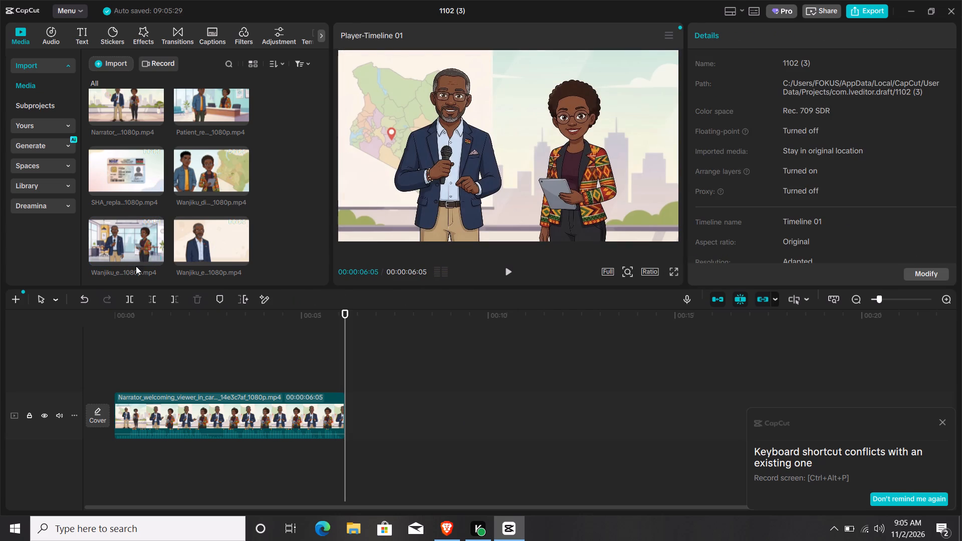
{"action": "left_click", "coordinate": [153, 257]}
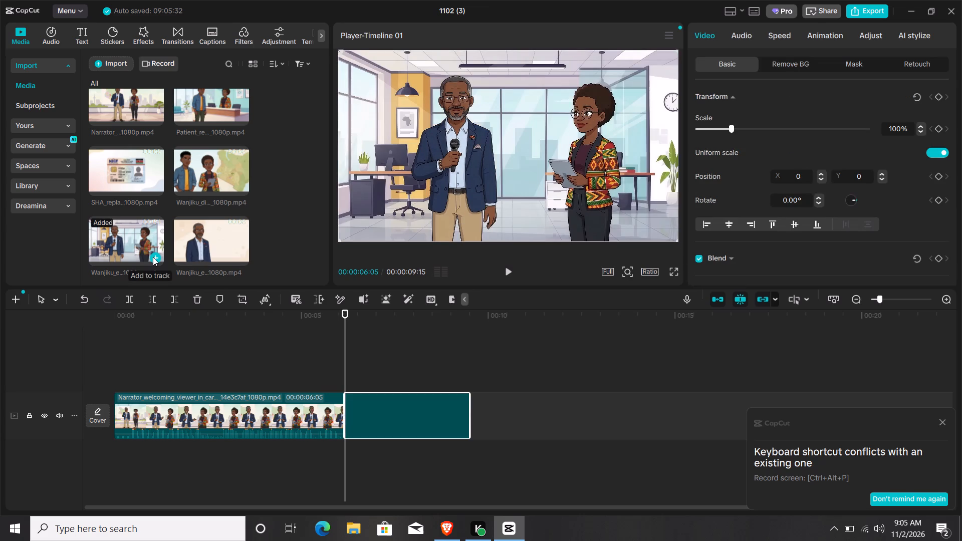
{"action": "left_click", "coordinate": [513, 269]}
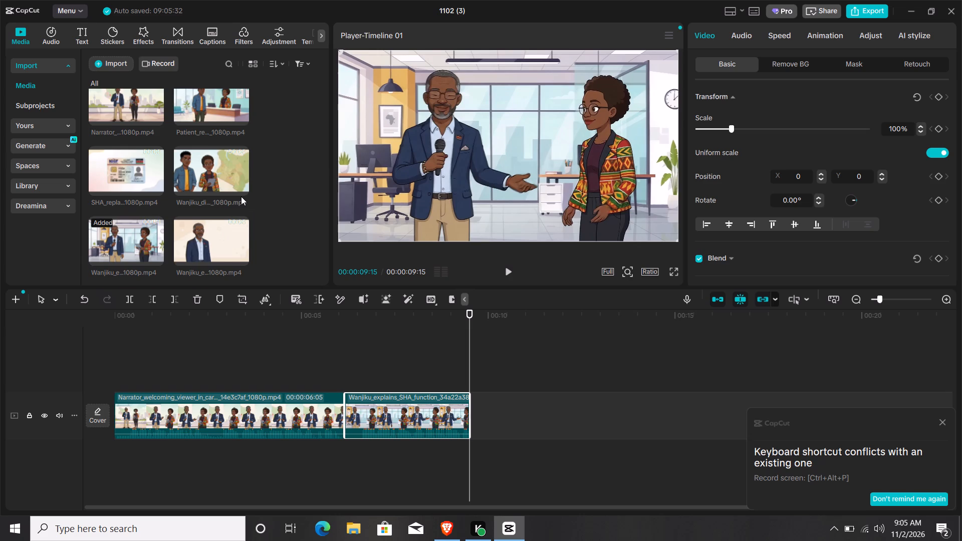
Preview the animated SHA map, Brian_regi... phone and Brian_asks clips in the media library to look for the following scene.
{"action": "scroll", "coordinate": [241, 196], "scroll_direction": "up", "scroll_amount": 4}
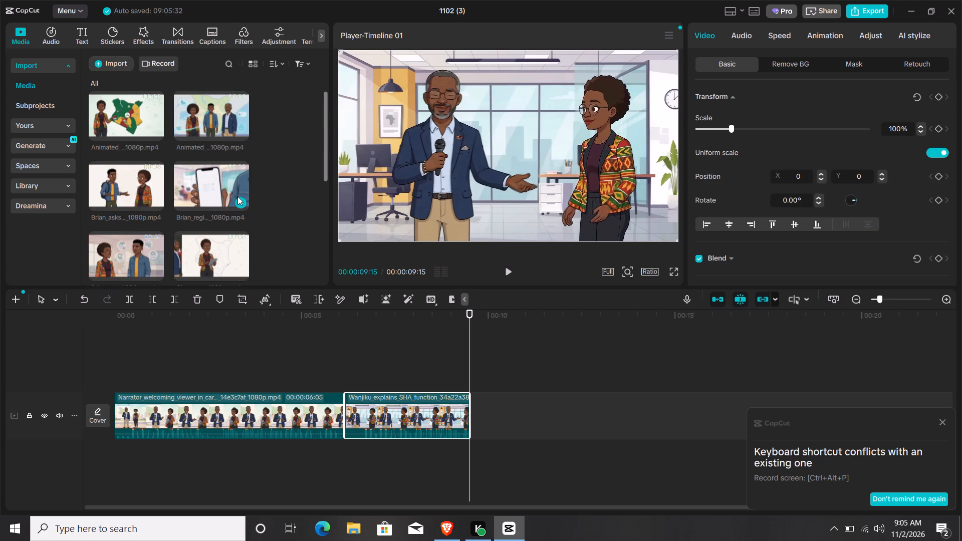
{"action": "scroll", "coordinate": [237, 196], "scroll_direction": "up", "scroll_amount": 3}
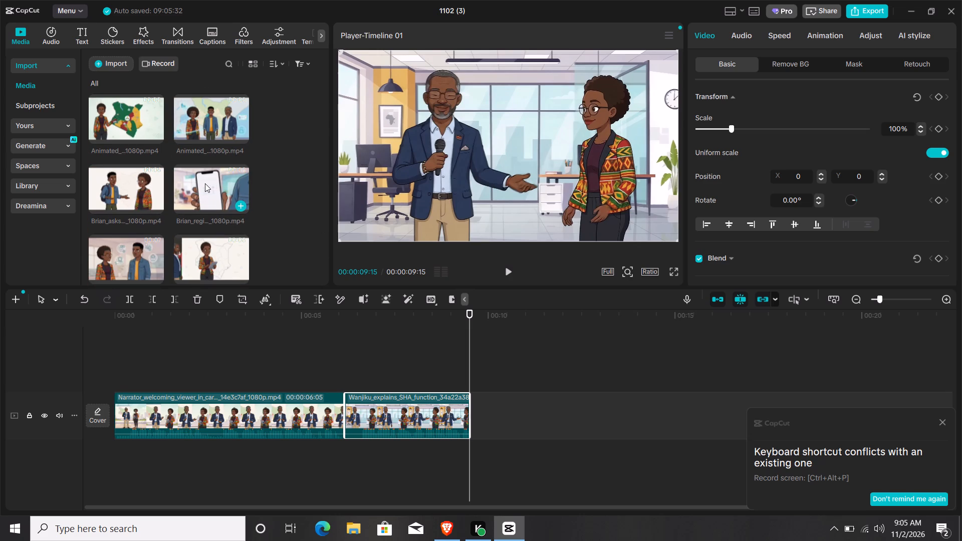
{"action": "left_click", "coordinate": [121, 117]}
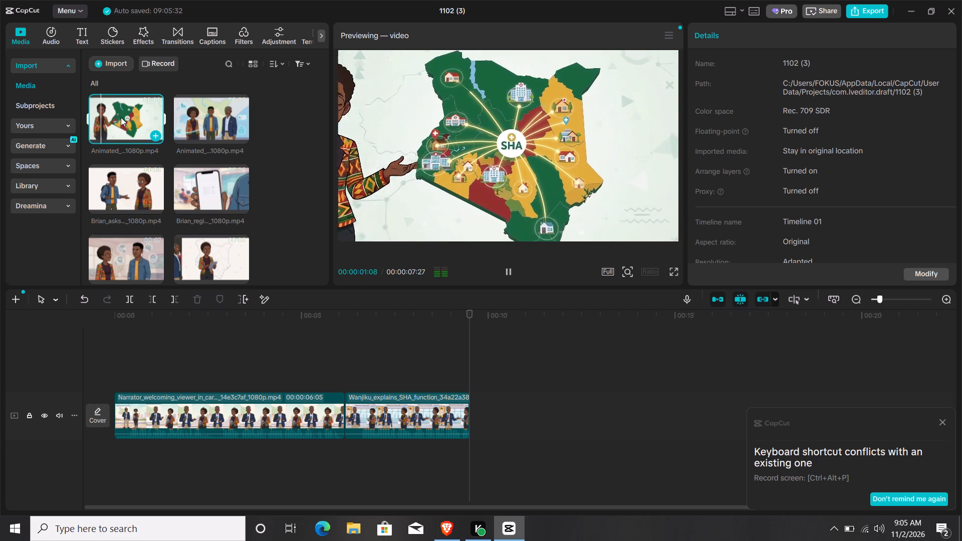
{"action": "left_click", "coordinate": [204, 180]}
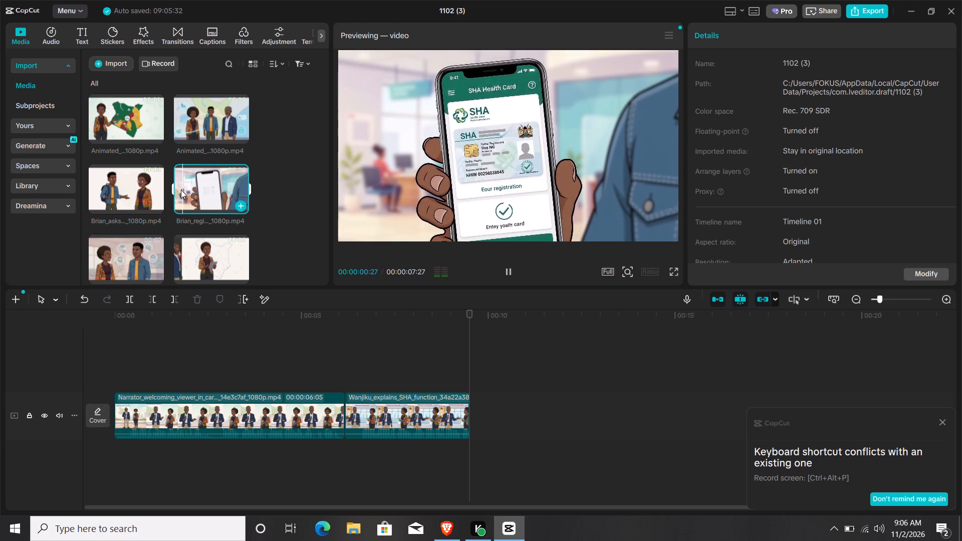
{"action": "left_click", "coordinate": [127, 194]}
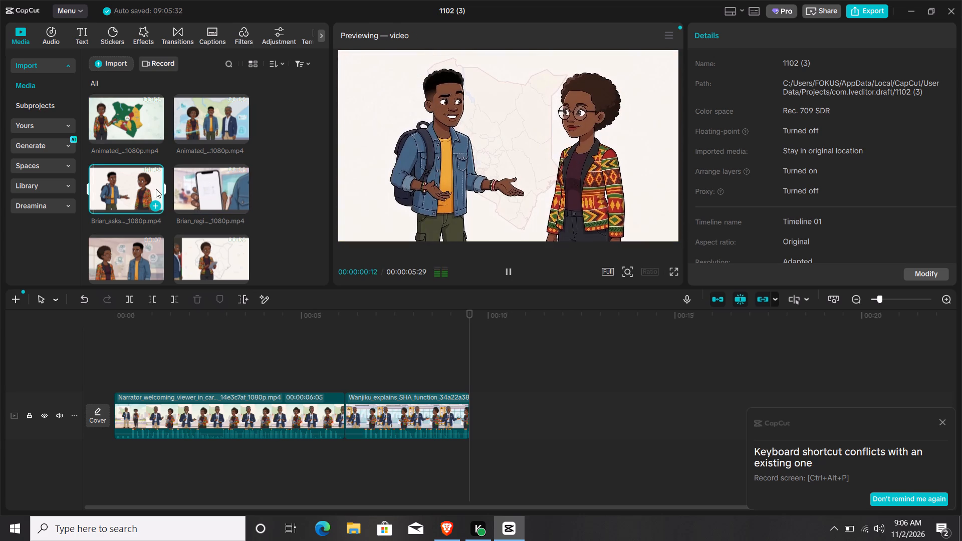
{"action": "scroll", "coordinate": [159, 188], "scroll_direction": "down", "scroll_amount": 1}
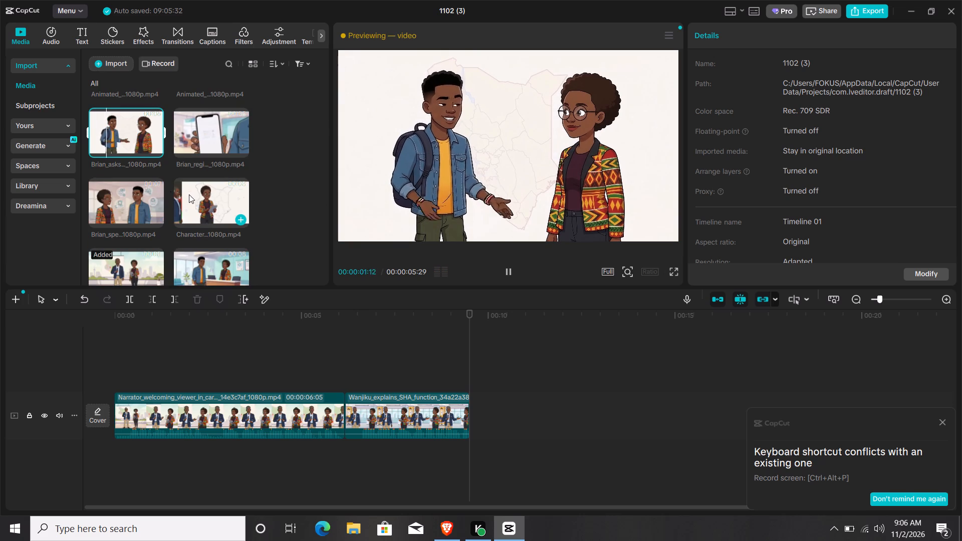
Preview the Characters_presenting_civic_heal... clip, add it after the office-scene clip on the timeline, and play it back.
{"action": "left_click", "coordinate": [191, 194]}
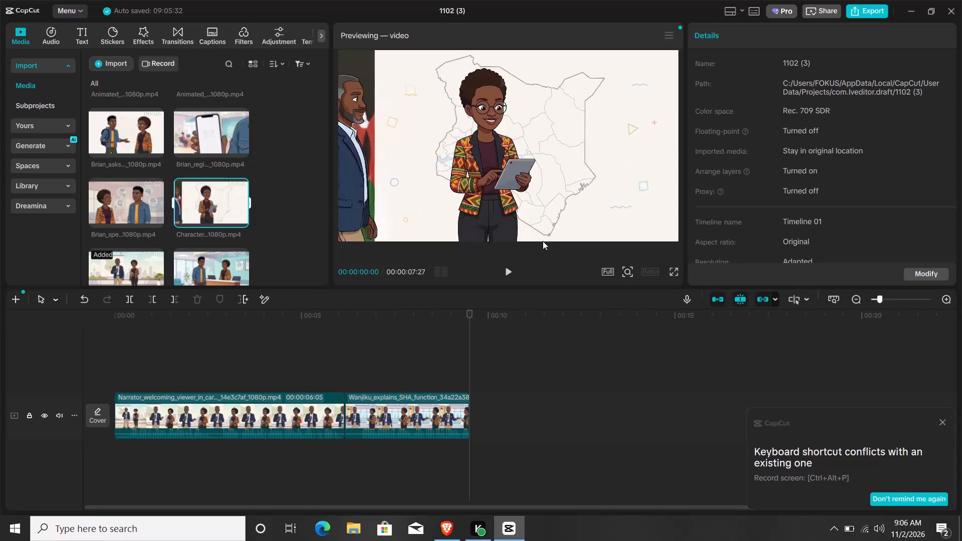
{"action": "left_click", "coordinate": [507, 269]}
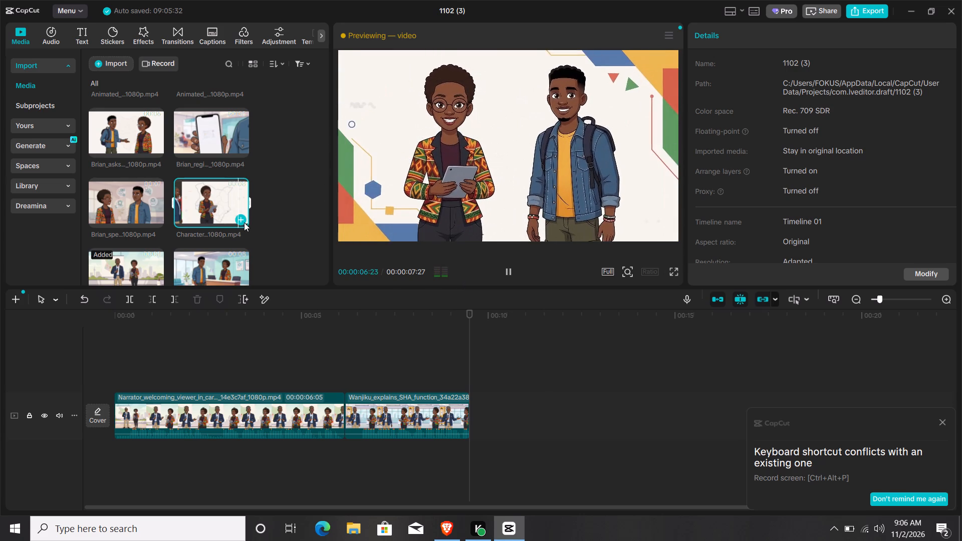
{"action": "left_click", "coordinate": [244, 219]}
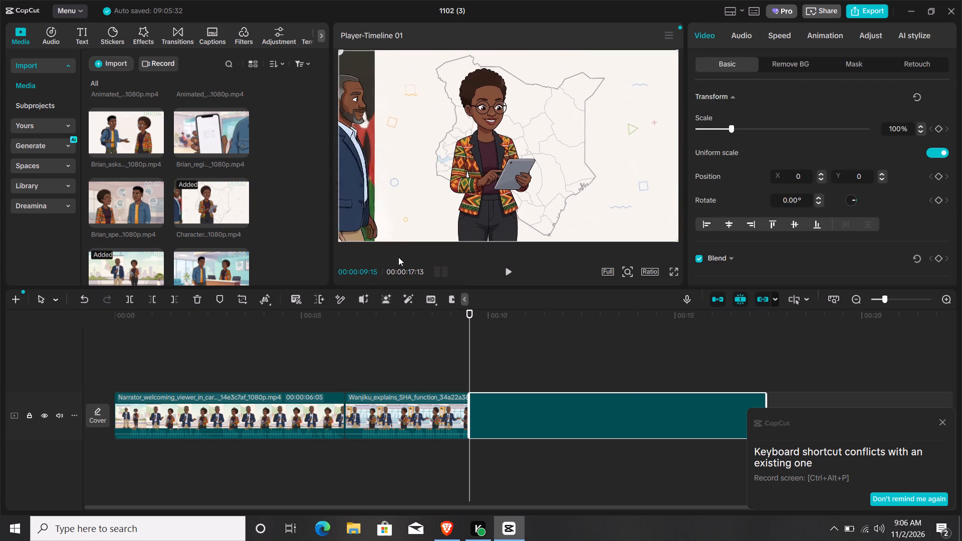
{"action": "left_click", "coordinate": [508, 270]}
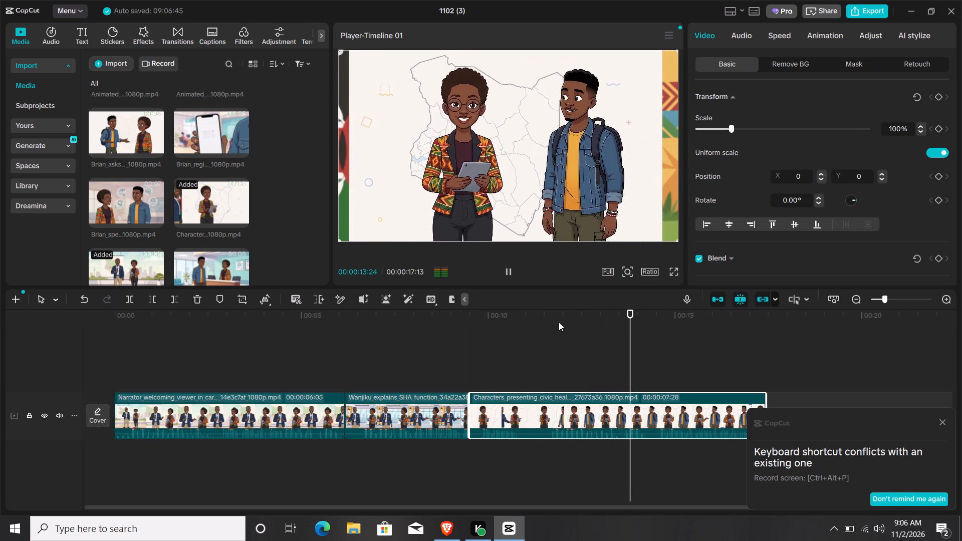
{"action": "left_click", "coordinate": [943, 425]}
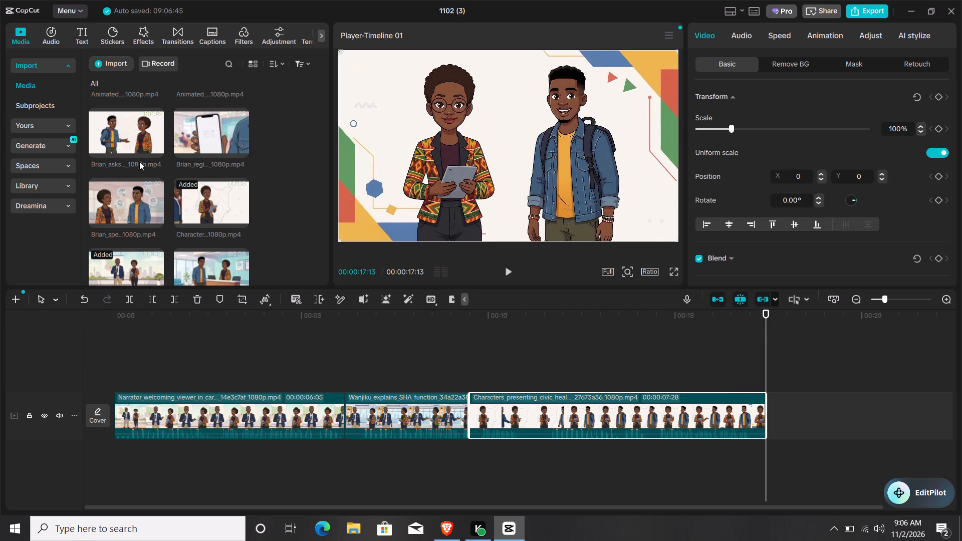
Add the Brian_asks_about_civic_process clip to the end of the timeline and play it back.
{"action": "left_click", "coordinate": [156, 151]}
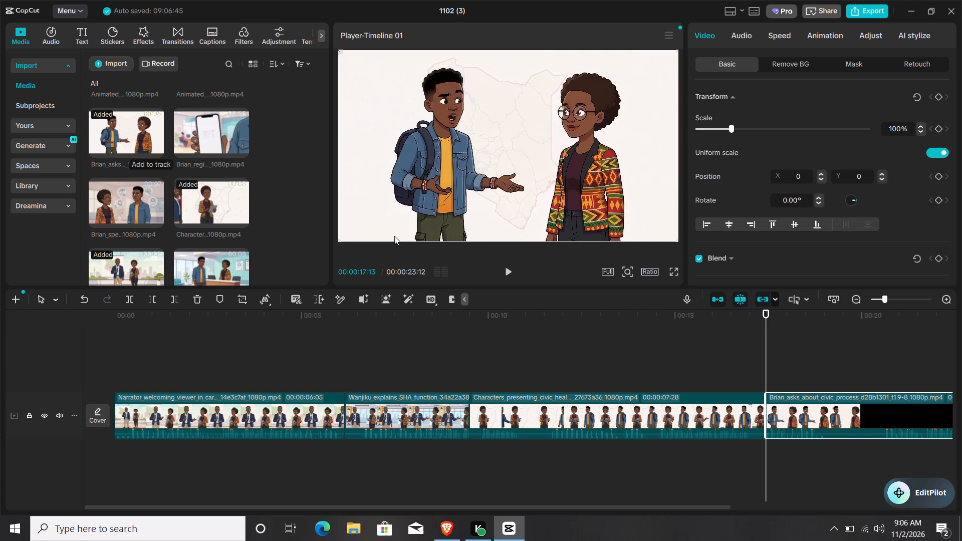
{"action": "left_click", "coordinate": [507, 270]}
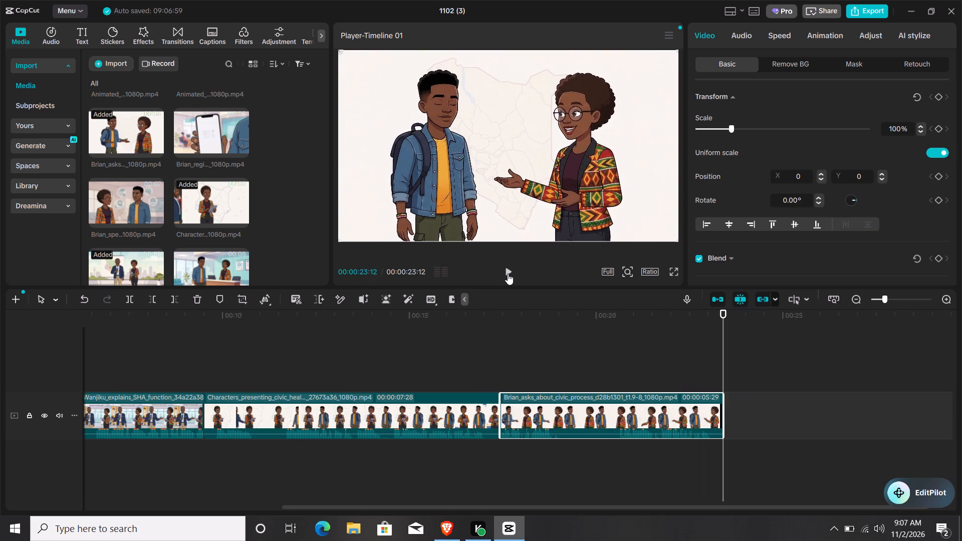
Preview the remaining Wanjiku, SHA_repla..., Patient_re... and Brian_regi... clips in the media library to look for the scene after Brian's question.
{"action": "scroll", "coordinate": [199, 223], "scroll_direction": "down", "scroll_amount": 1}
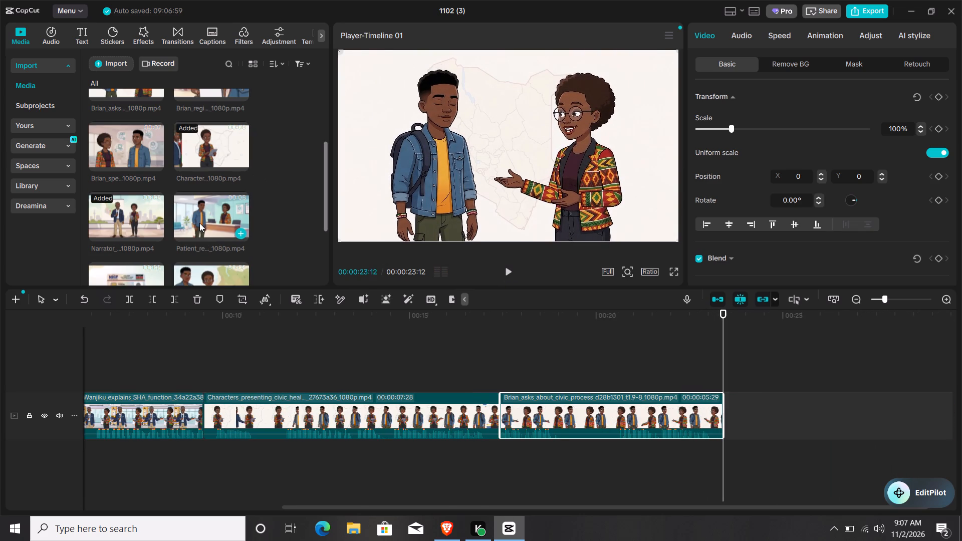
{"action": "scroll", "coordinate": [199, 223], "scroll_direction": "down", "scroll_amount": 2}
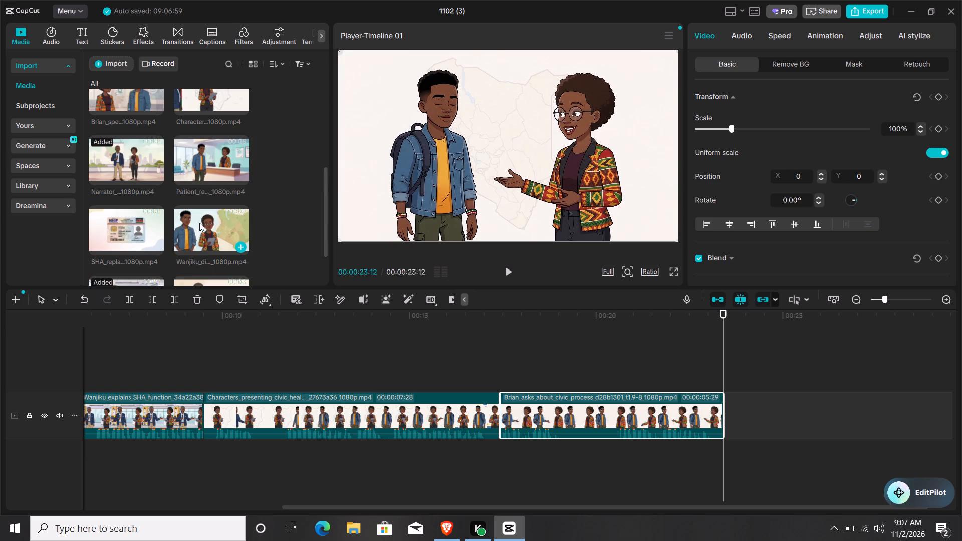
{"action": "scroll", "coordinate": [199, 223], "scroll_direction": "down", "scroll_amount": 2}
{"action": "left_click", "coordinate": [201, 237]}
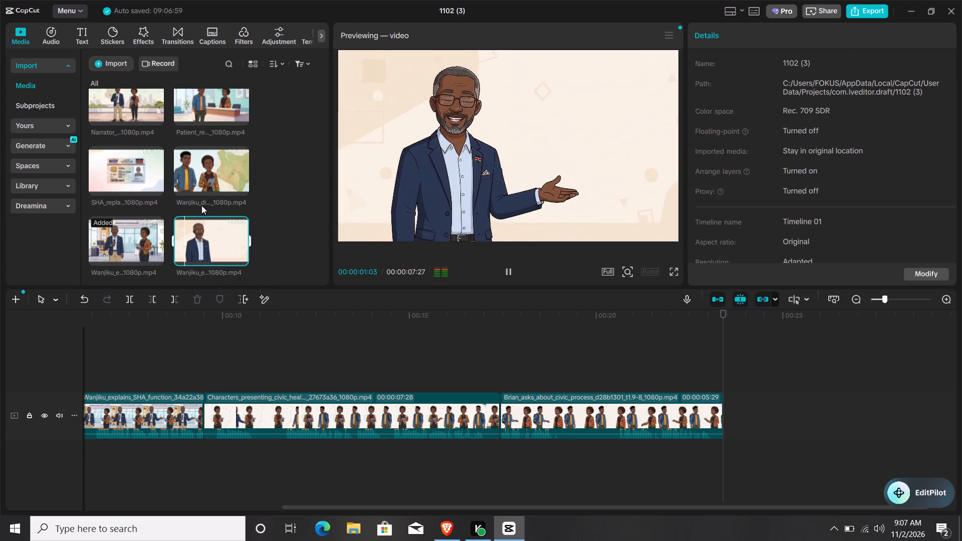
{"action": "scroll", "coordinate": [228, 187], "scroll_direction": "up", "scroll_amount": 1}
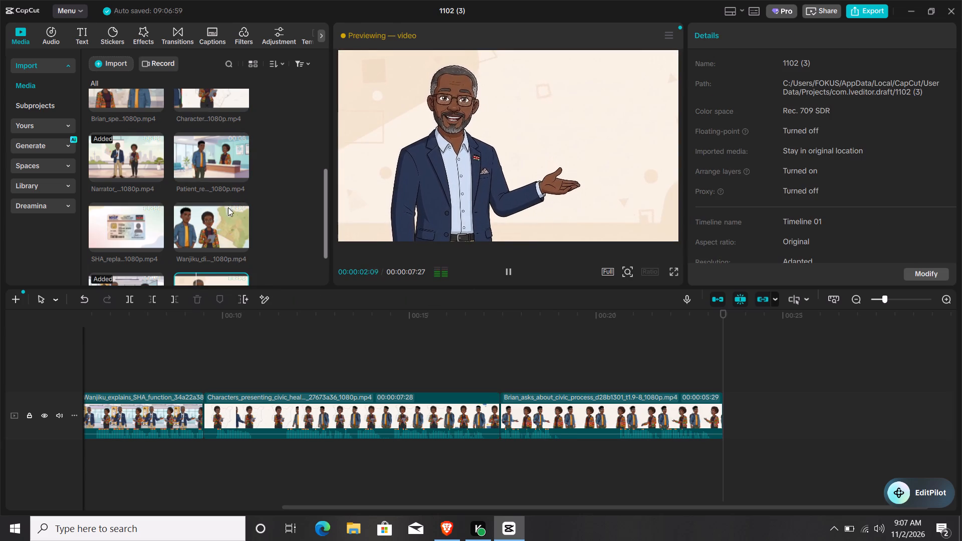
{"action": "left_click", "coordinate": [224, 237]}
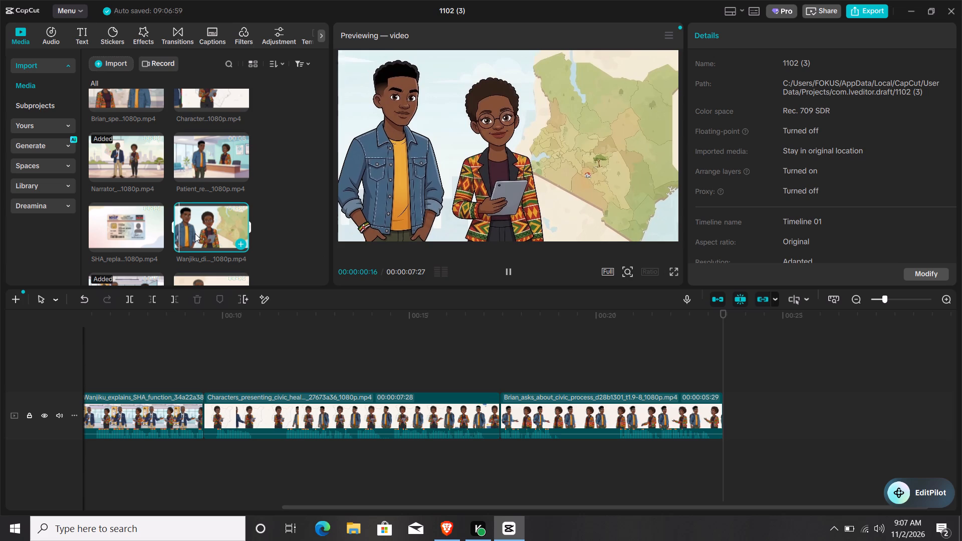
{"action": "left_click", "coordinate": [141, 227]}
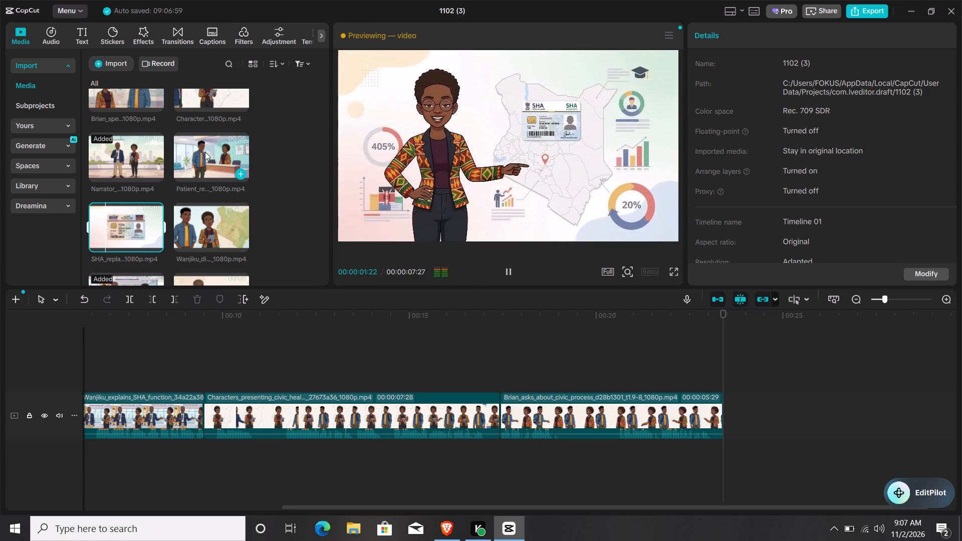
{"action": "left_click", "coordinate": [205, 152]}
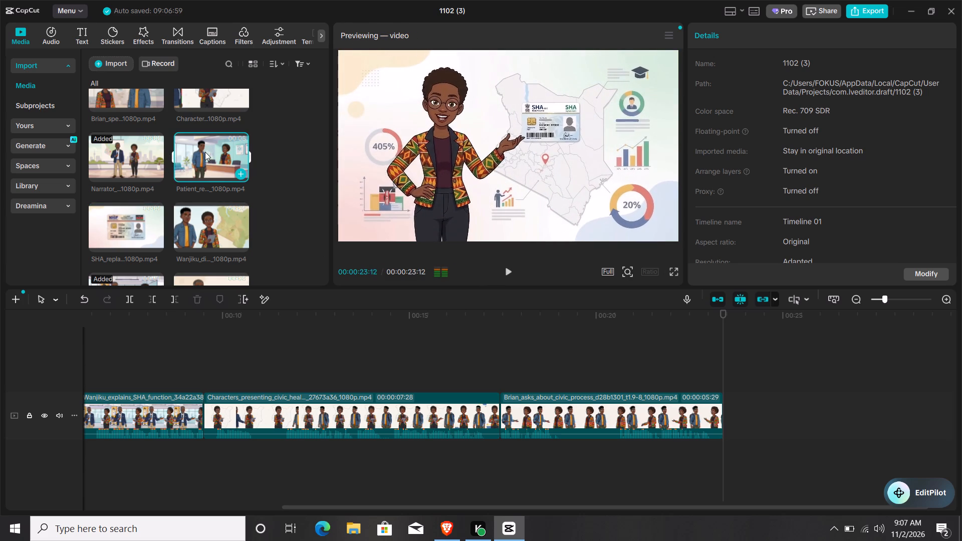
{"action": "scroll", "coordinate": [205, 152], "scroll_direction": "up", "scroll_amount": 2}
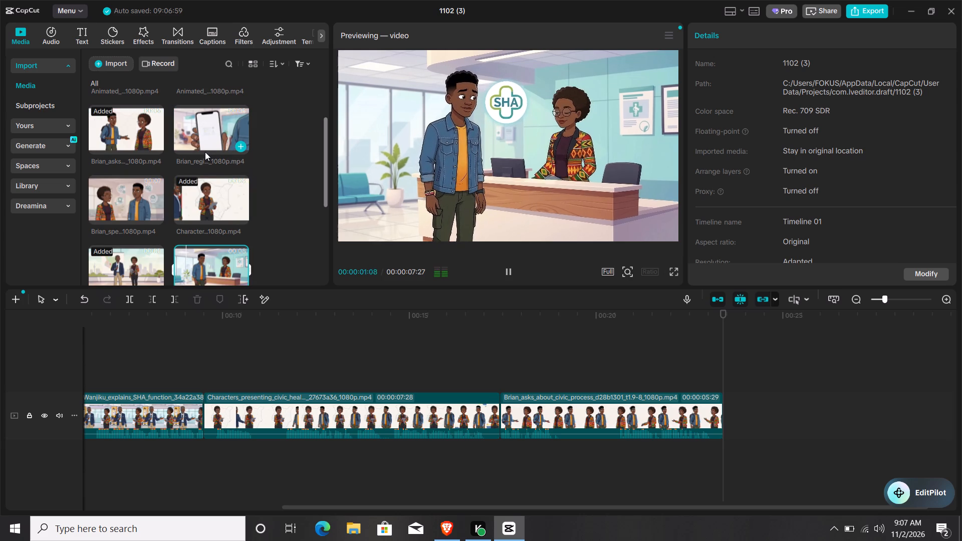
{"action": "scroll", "coordinate": [205, 152], "scroll_direction": "up", "scroll_amount": 2}
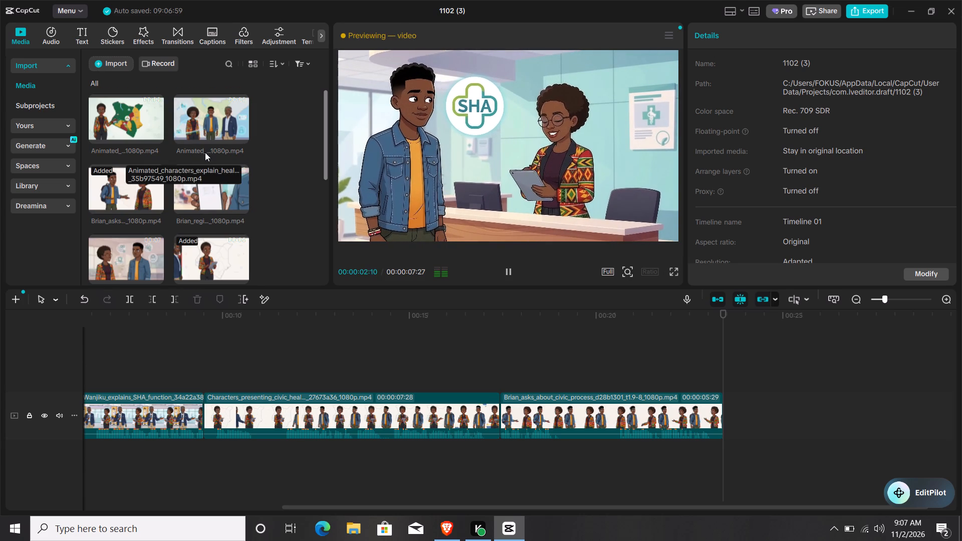
{"action": "left_click", "coordinate": [197, 191]}
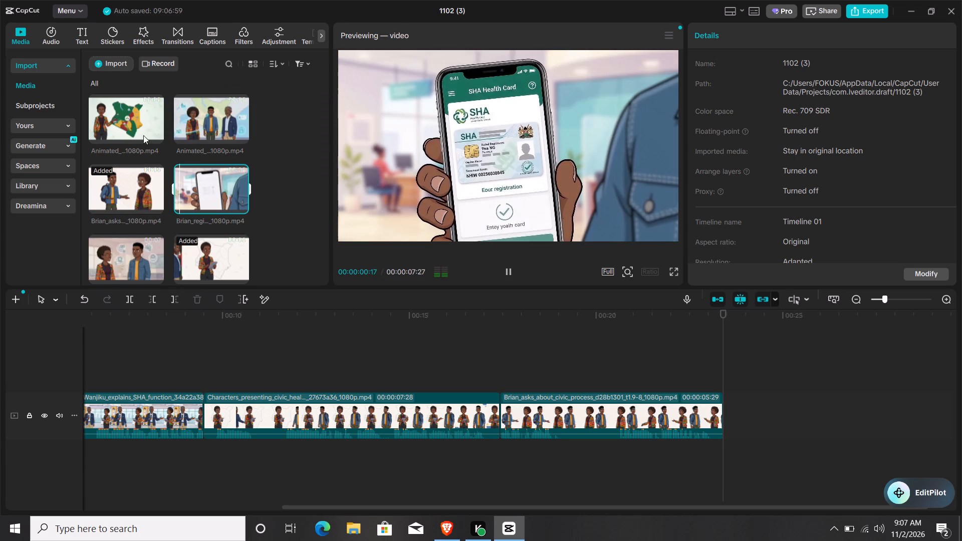
Preview the Animated_character_explains_map clip, add it after Brian's question on the timeline, and play it back.
{"action": "left_click", "coordinate": [133, 113]}
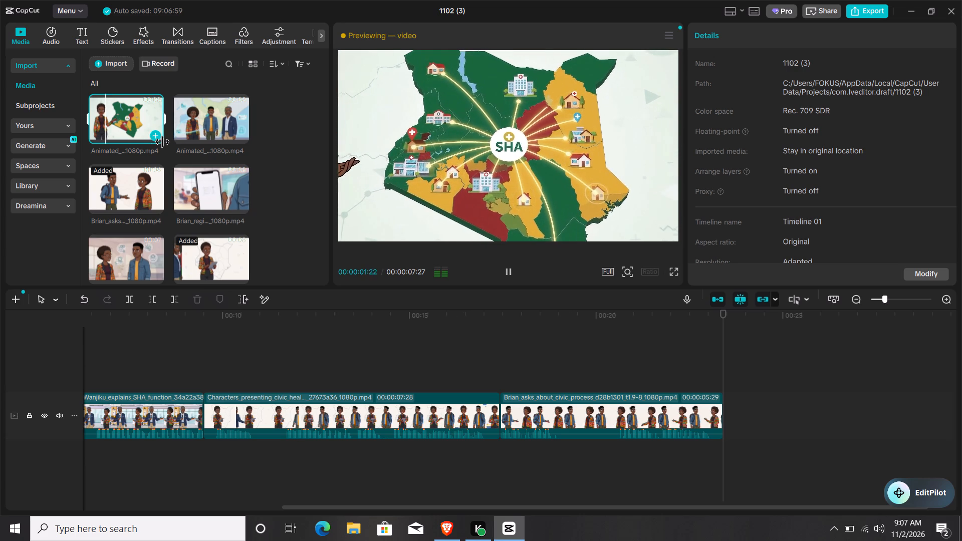
{"action": "left_click", "coordinate": [156, 134]}
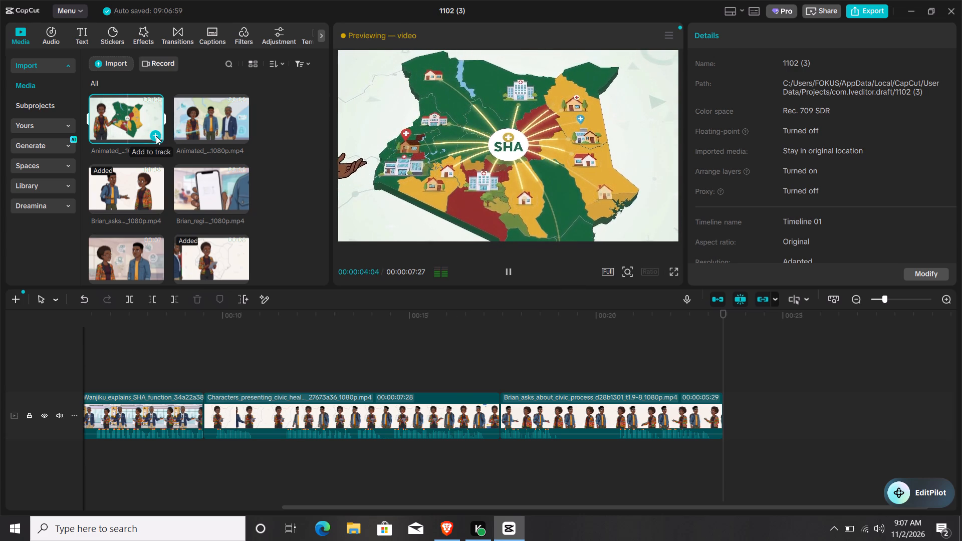
{"action": "left_click", "coordinate": [156, 136]}
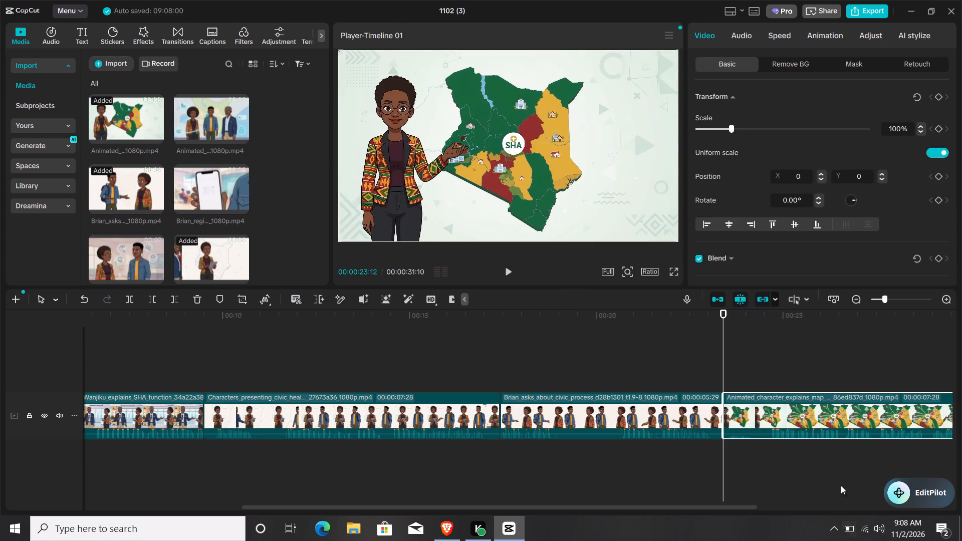
{"action": "left_click", "coordinate": [510, 270]}
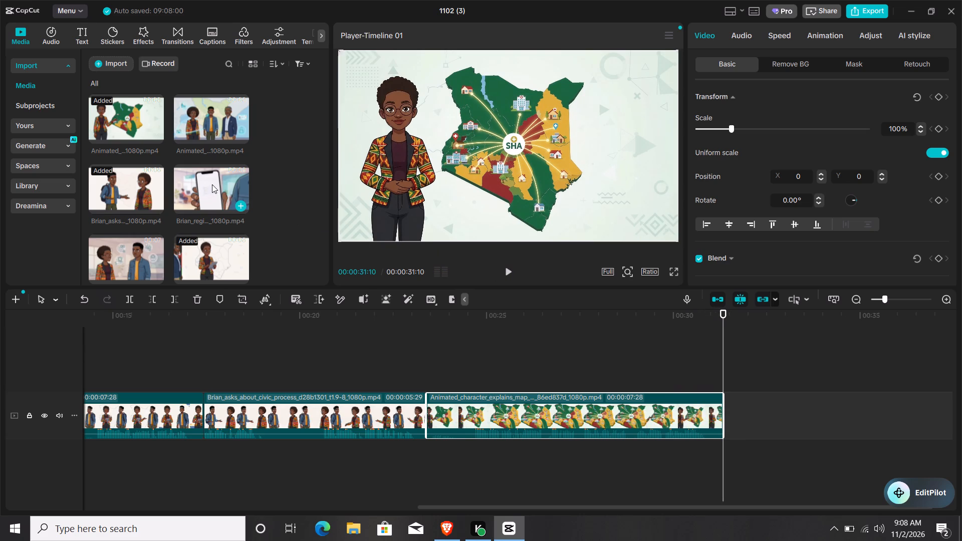
Preview the Patient_re..., Wanjiku_di... and Brian_spe... clips in the media library to look for the scene after the map explanation.
{"action": "scroll", "coordinate": [212, 184], "scroll_direction": "down", "scroll_amount": 5}
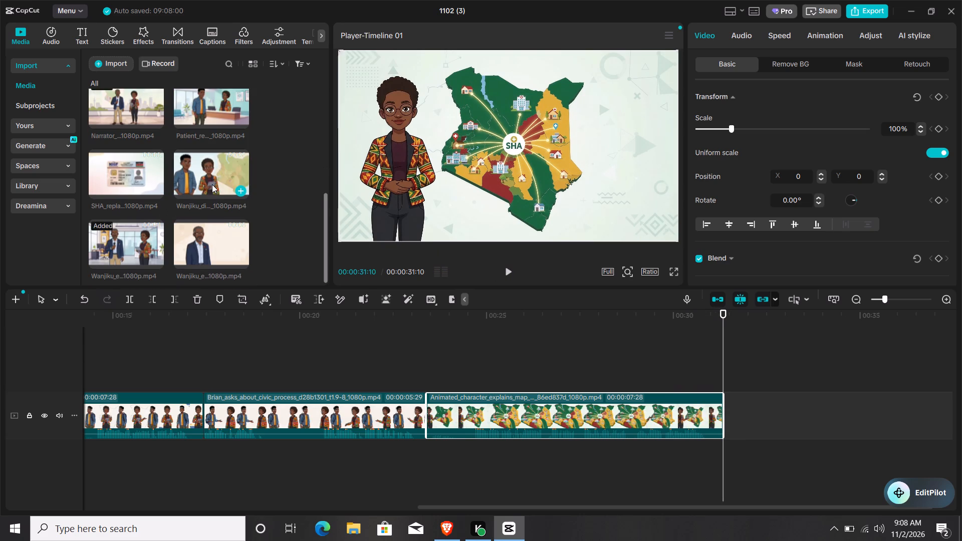
{"action": "scroll", "coordinate": [212, 184], "scroll_direction": "down", "scroll_amount": 1}
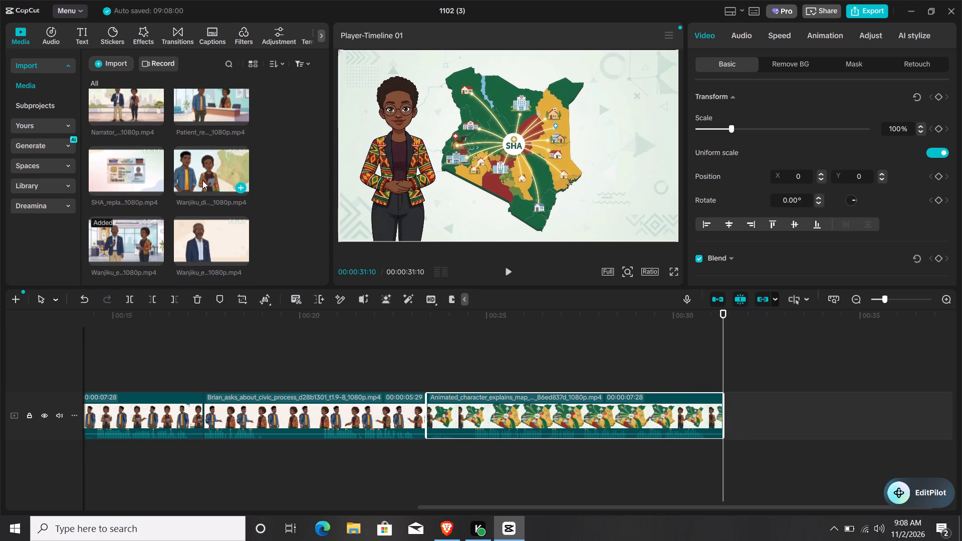
{"action": "scroll", "coordinate": [195, 180], "scroll_direction": "up", "scroll_amount": 1}
{"action": "left_click", "coordinate": [201, 165]}
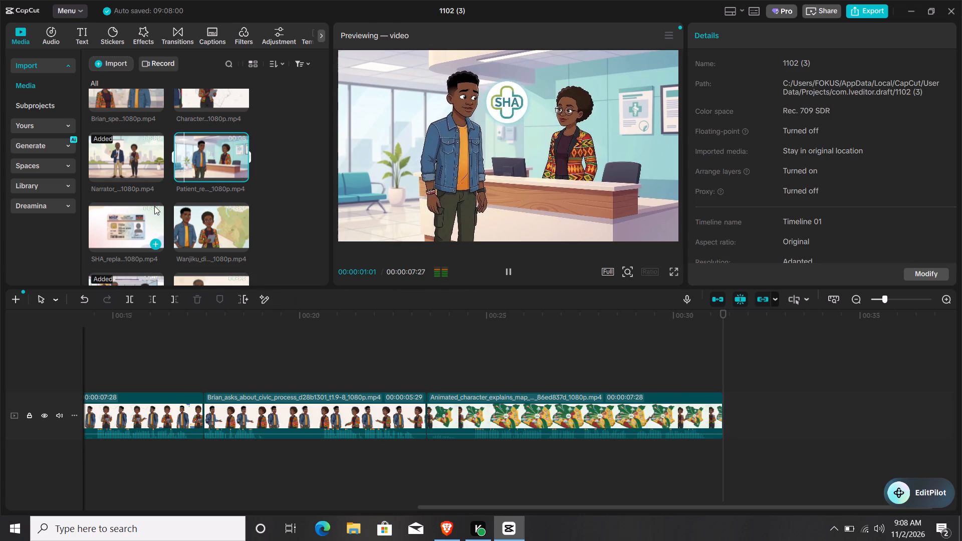
{"action": "left_click", "coordinate": [214, 219]}
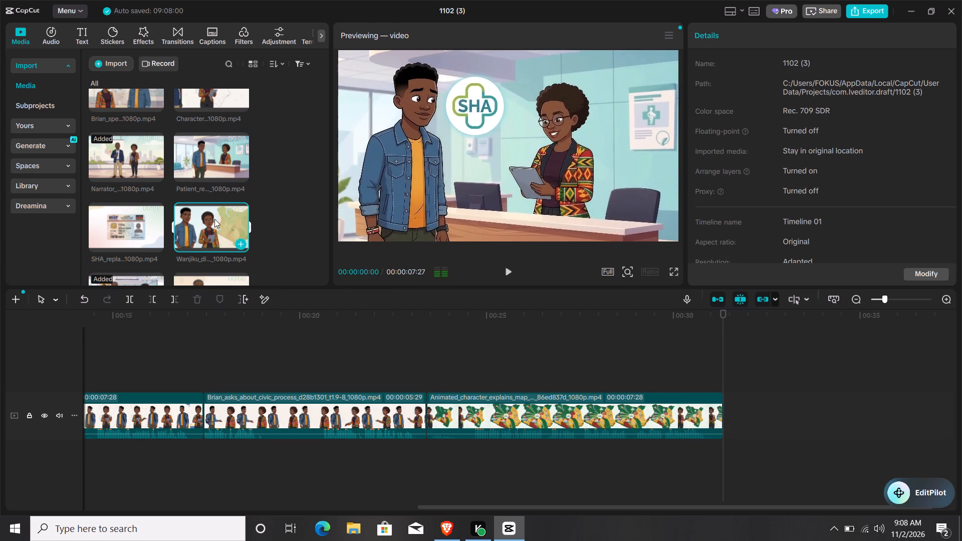
{"action": "scroll", "coordinate": [214, 219], "scroll_direction": "down", "scroll_amount": 2}
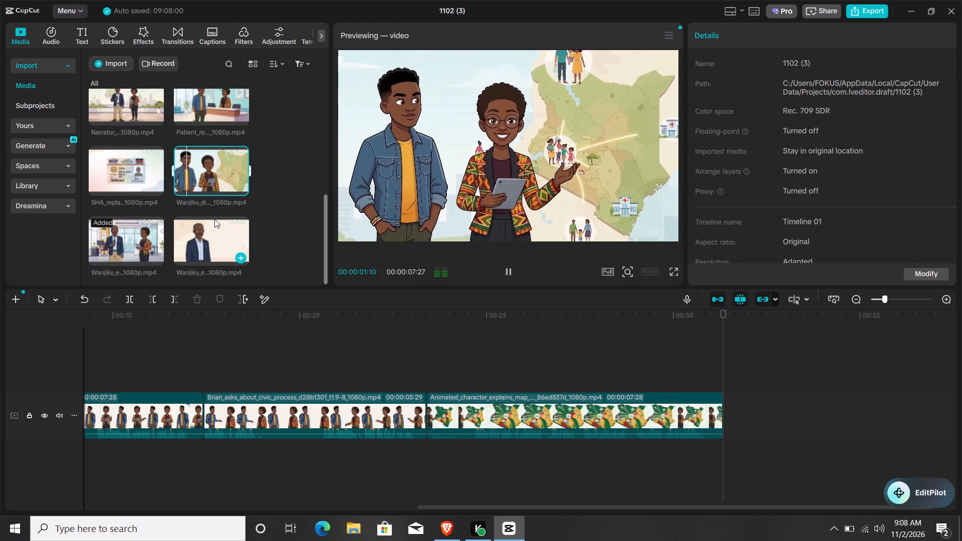
{"action": "scroll", "coordinate": [213, 232], "scroll_direction": "up", "scroll_amount": 1}
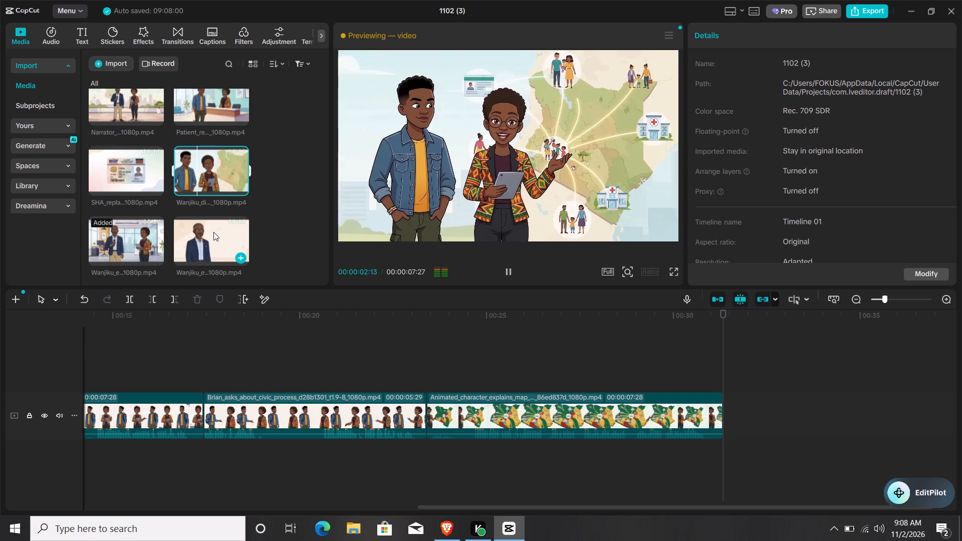
{"action": "scroll", "coordinate": [213, 232], "scroll_direction": "up", "scroll_amount": 2}
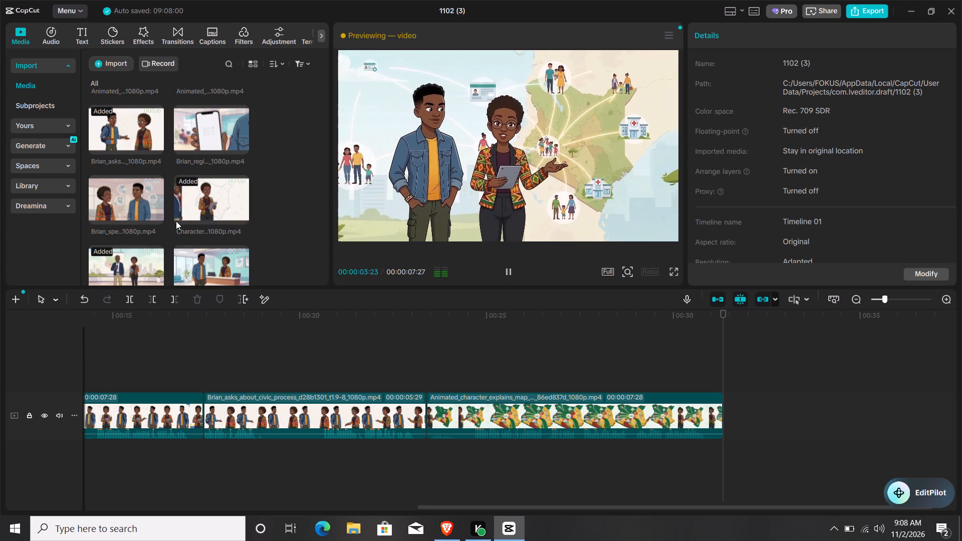
{"action": "left_click", "coordinate": [110, 196]}
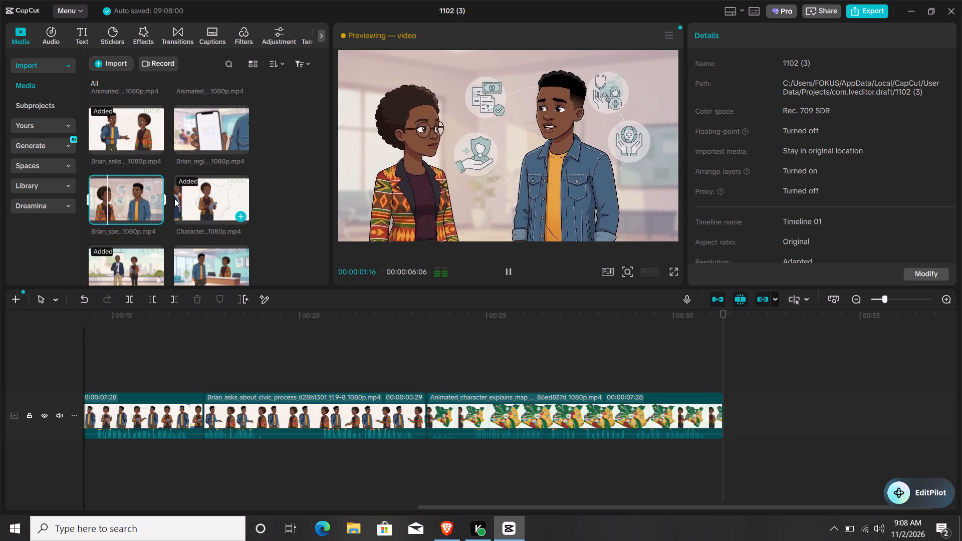
Add the Brian_registers_for_SHA_online clip after the map clip on the timeline and play it back.
{"action": "scroll", "coordinate": [174, 198], "scroll_direction": "up", "scroll_amount": 2}
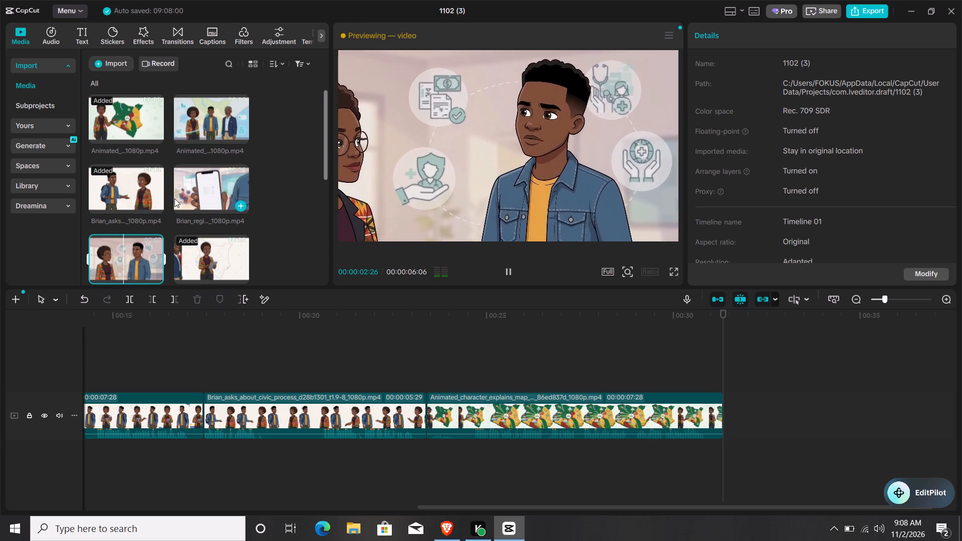
{"action": "left_click", "coordinate": [211, 175]}
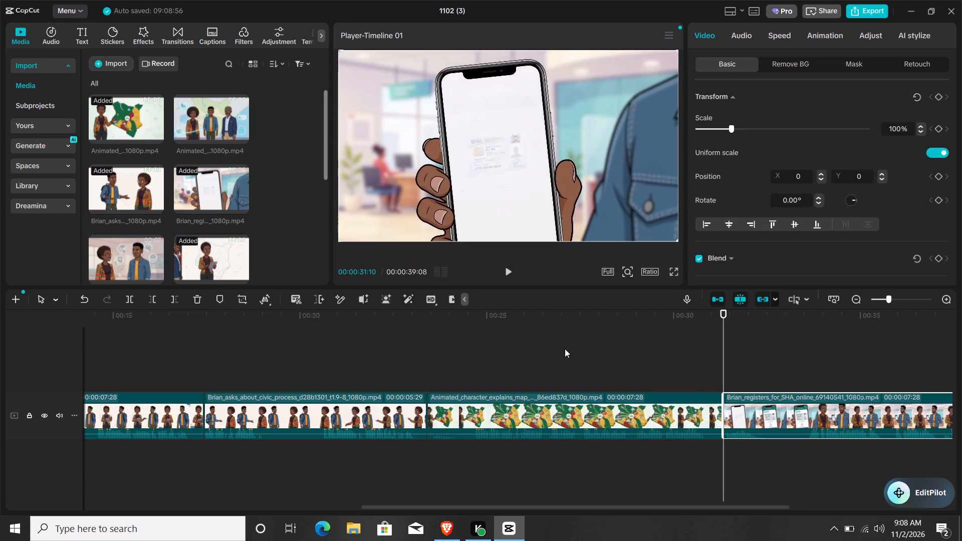
{"action": "left_click", "coordinate": [510, 269]}
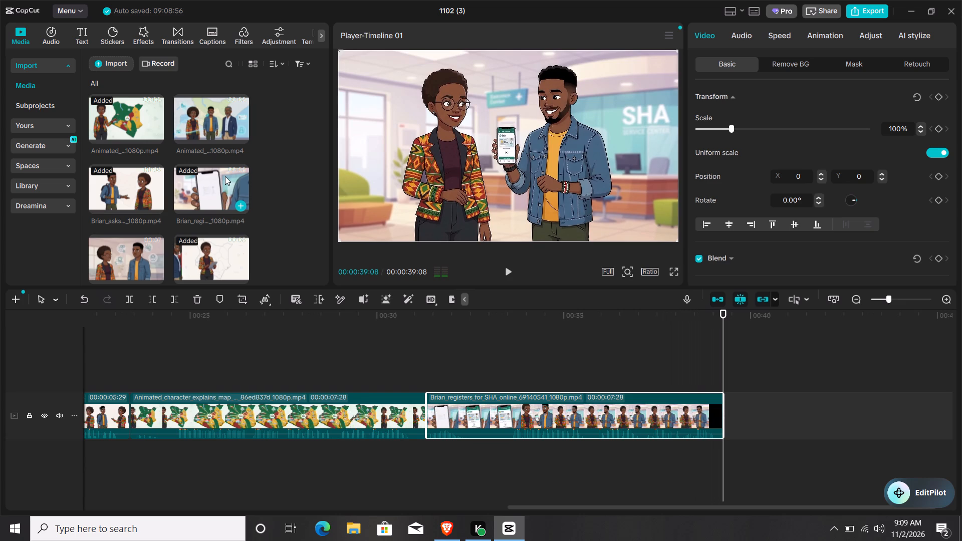
Preview the Brian_spe... and Patient_re... clips in the media library to compare them as the scene after the online registration.
{"action": "scroll", "coordinate": [238, 226], "scroll_direction": "down", "scroll_amount": 2}
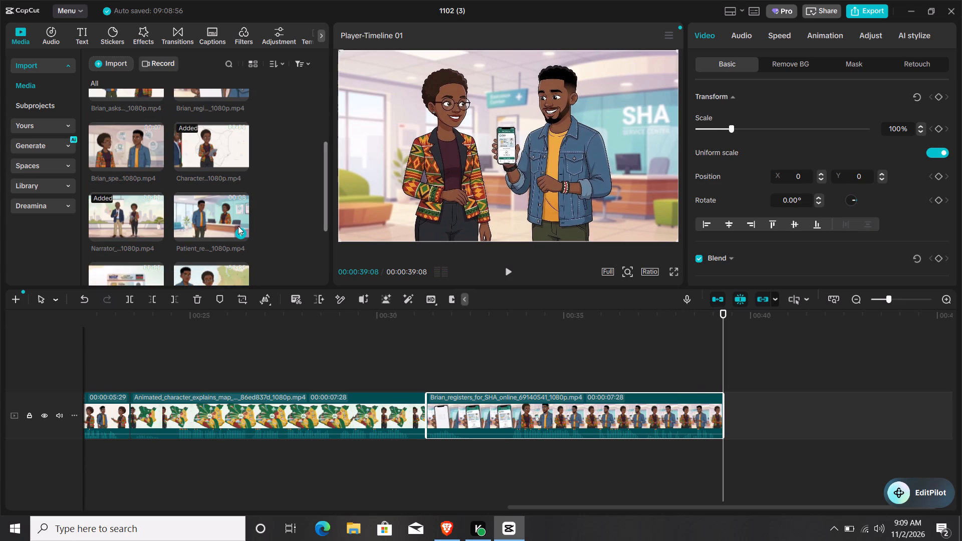
{"action": "left_click", "coordinate": [131, 140]}
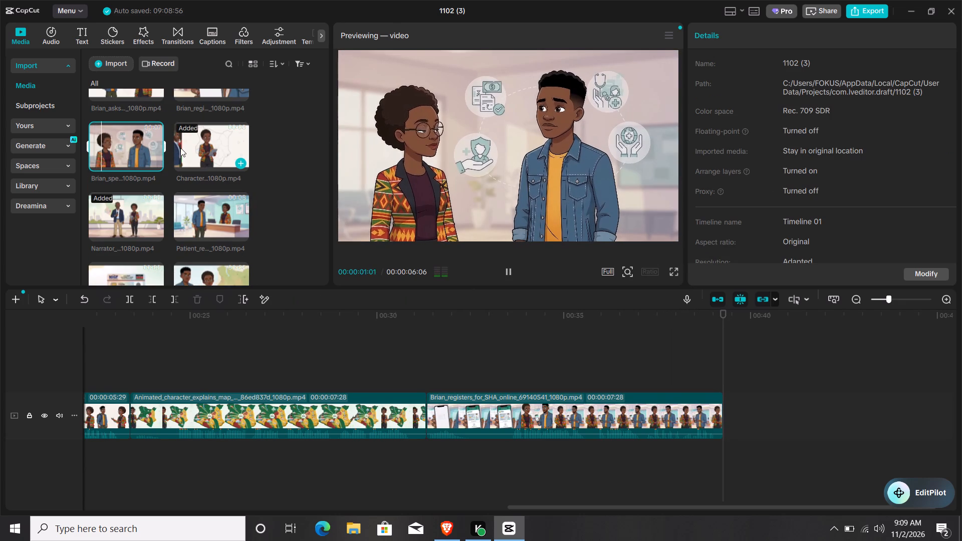
{"action": "scroll", "coordinate": [199, 170], "scroll_direction": "down", "scroll_amount": 1}
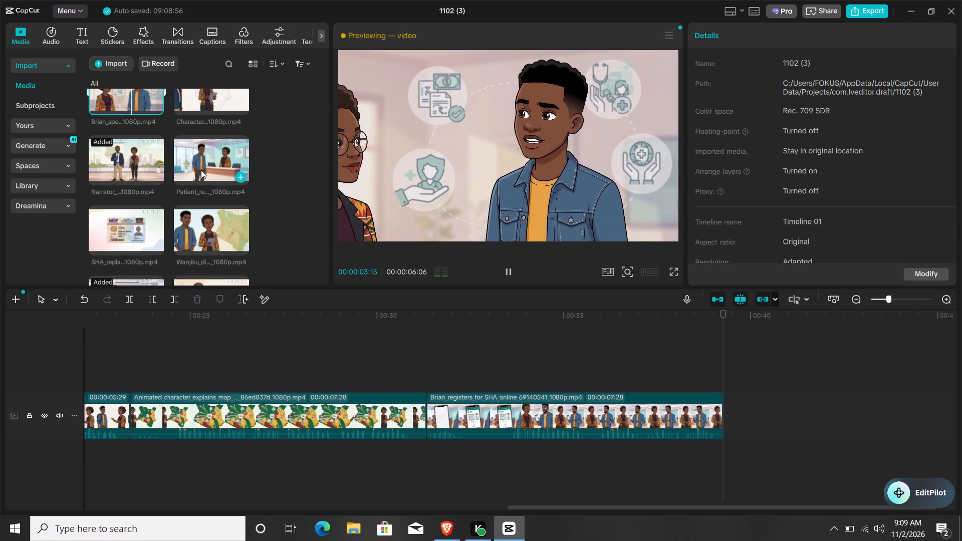
{"action": "scroll", "coordinate": [213, 165], "scroll_direction": "down", "scroll_amount": 1}
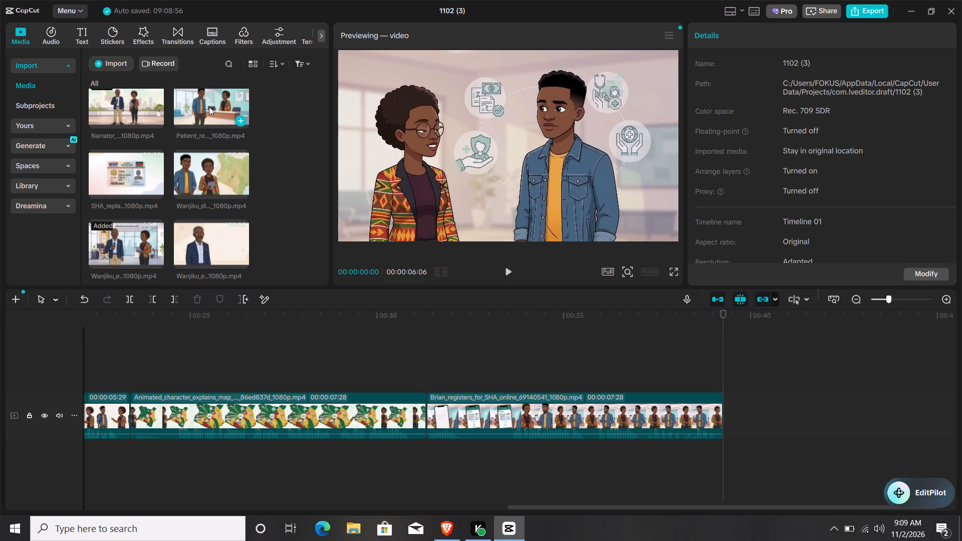
{"action": "left_click", "coordinate": [209, 107]}
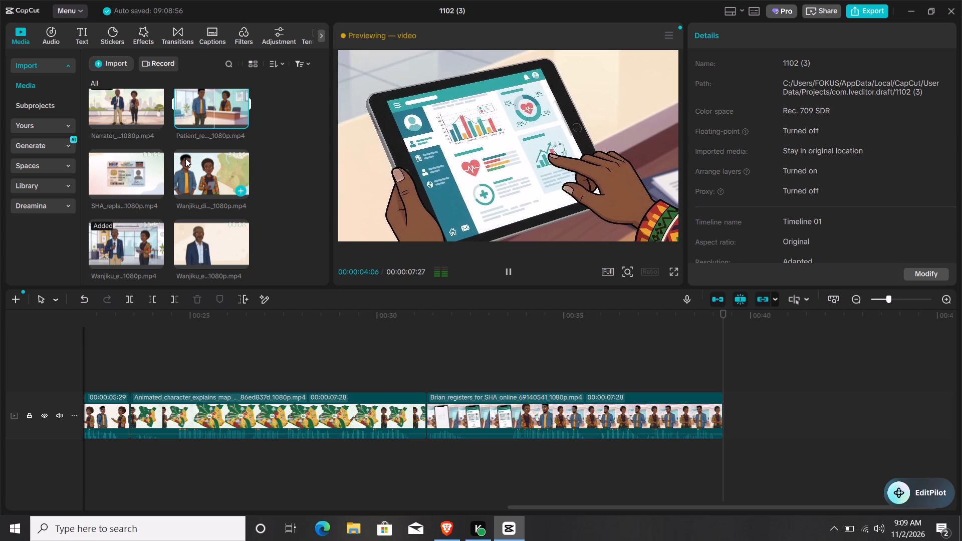
{"action": "scroll", "coordinate": [187, 160], "scroll_direction": "up", "scroll_amount": 3}
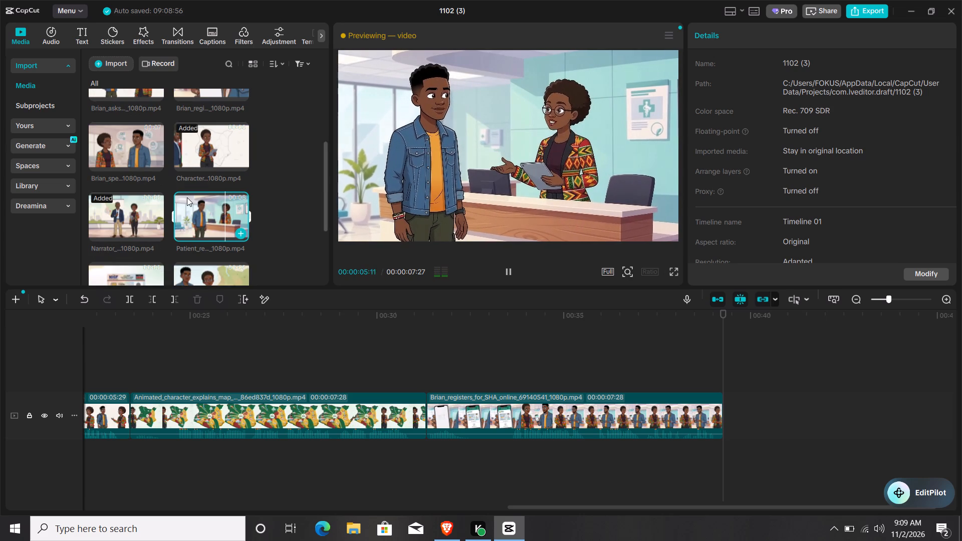
{"action": "scroll", "coordinate": [191, 196], "scroll_direction": "up", "scroll_amount": 2}
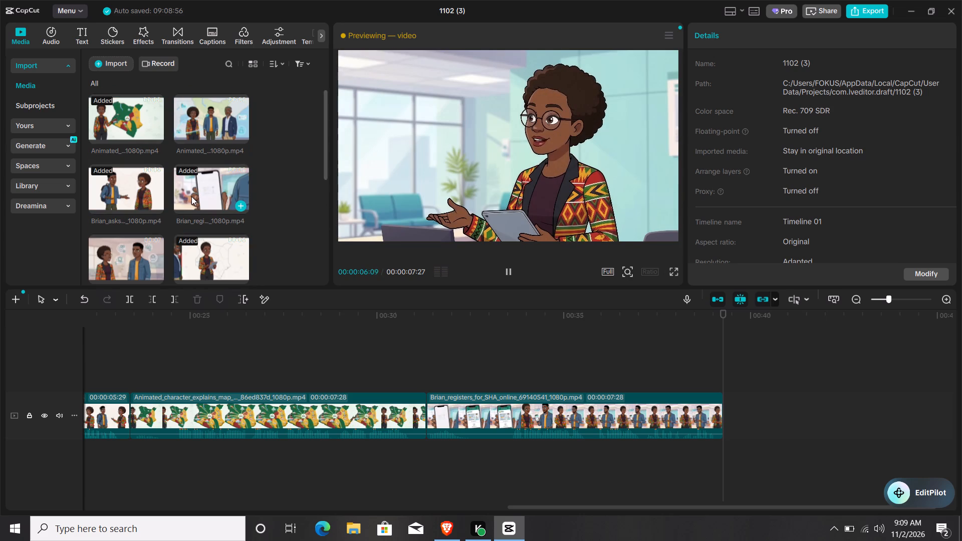
Add the Brian_speaking_with_Wanjiku clip after the online registration clip on the timeline and play it back.
{"action": "scroll", "coordinate": [191, 196], "scroll_direction": "down", "scroll_amount": 1}
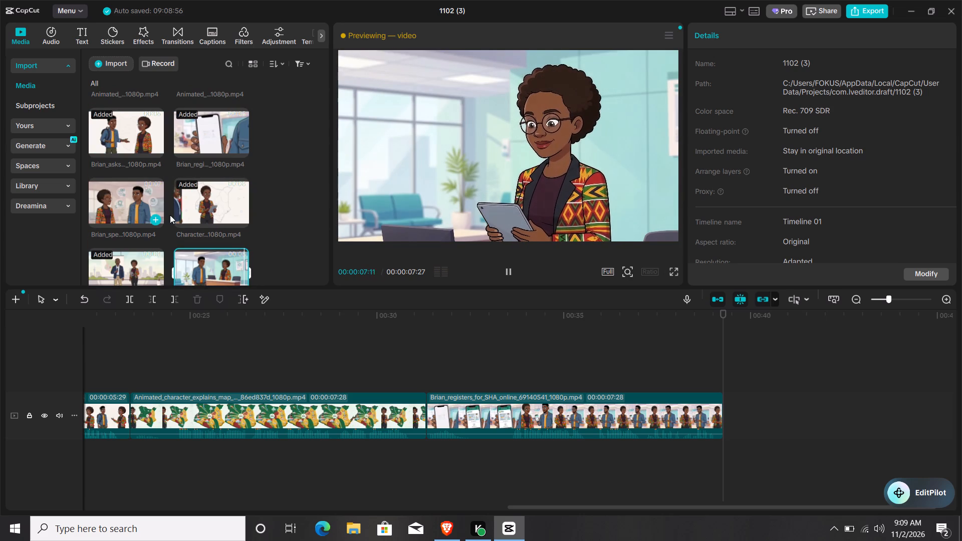
{"action": "left_click", "coordinate": [152, 219]}
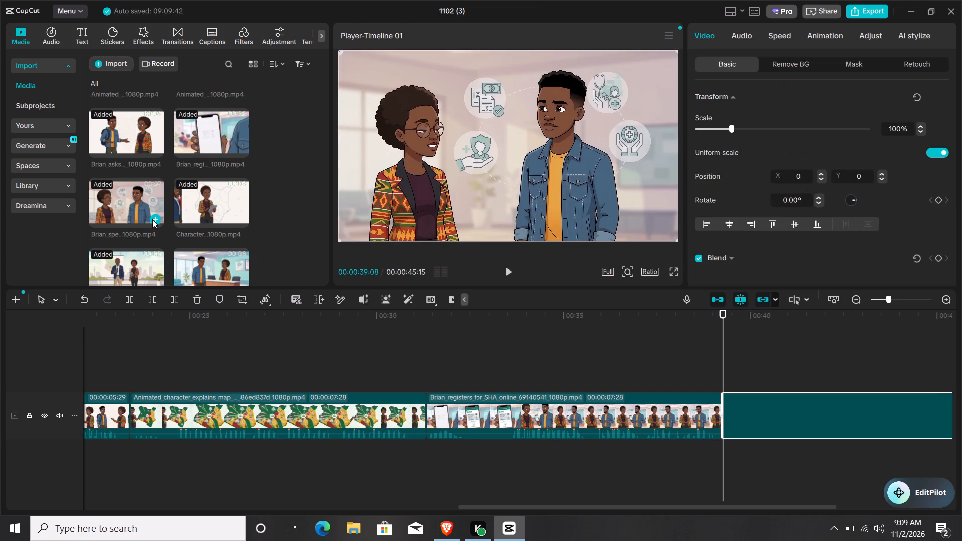
{"action": "left_click", "coordinate": [504, 273]}
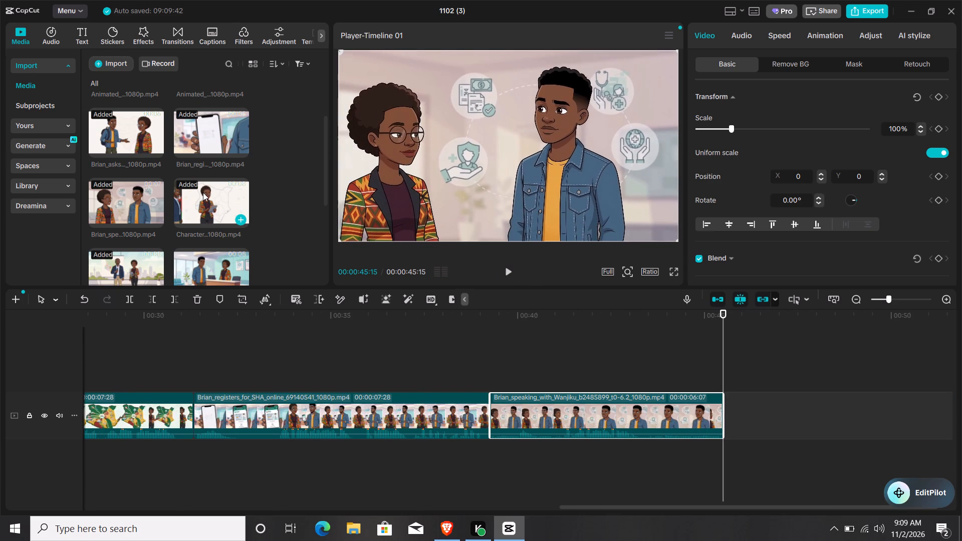
Preview the Patient_receives_care_at_clinic clip, add it after the Brian_speaking_with_Wanjiku clip on the timeline, and play it back.
{"action": "scroll", "coordinate": [203, 192], "scroll_direction": "down", "scroll_amount": 2}
{"action": "scroll", "coordinate": [203, 192], "scroll_direction": "up", "scroll_amount": 1}
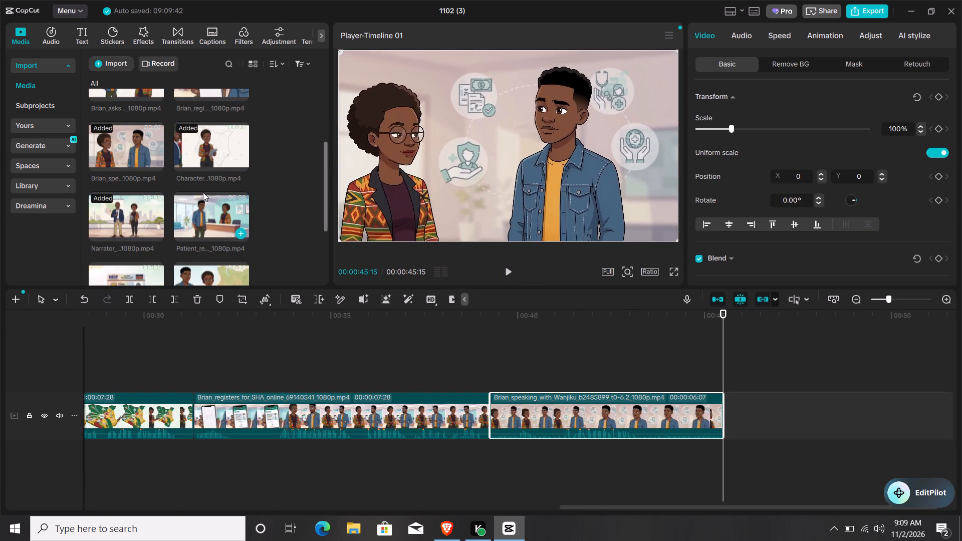
{"action": "left_click", "coordinate": [194, 202]}
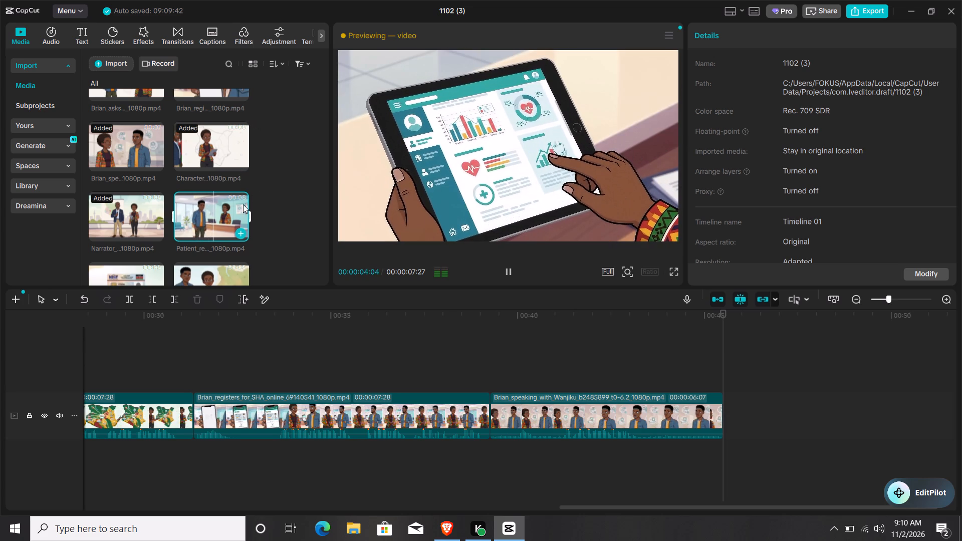
{"action": "left_click", "coordinate": [239, 237]}
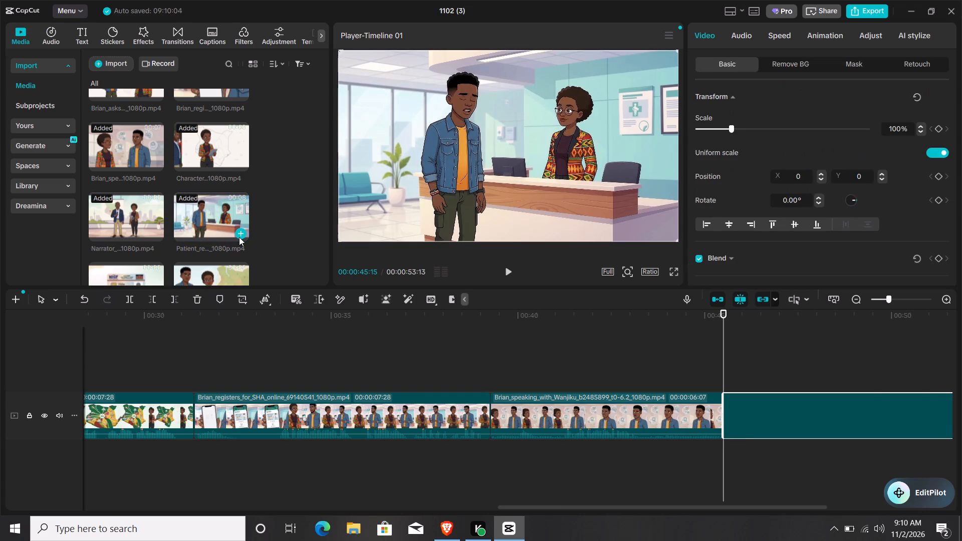
{"action": "left_click", "coordinate": [510, 274]}
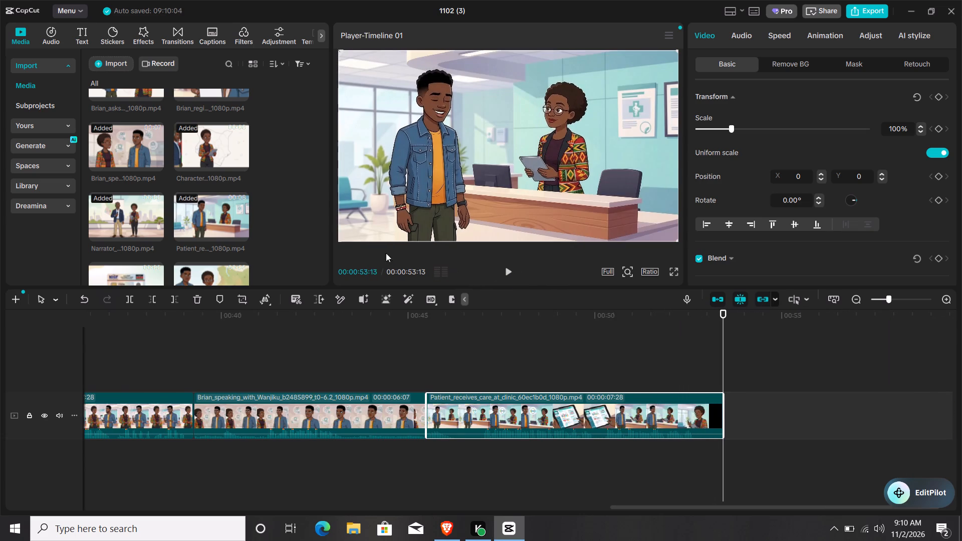
Preview the Wanjiku_discussing_civic_health clip in the media library as a candidate for the scene after the clinic clip.
{"action": "scroll", "coordinate": [216, 209], "scroll_direction": "down", "scroll_amount": 1}
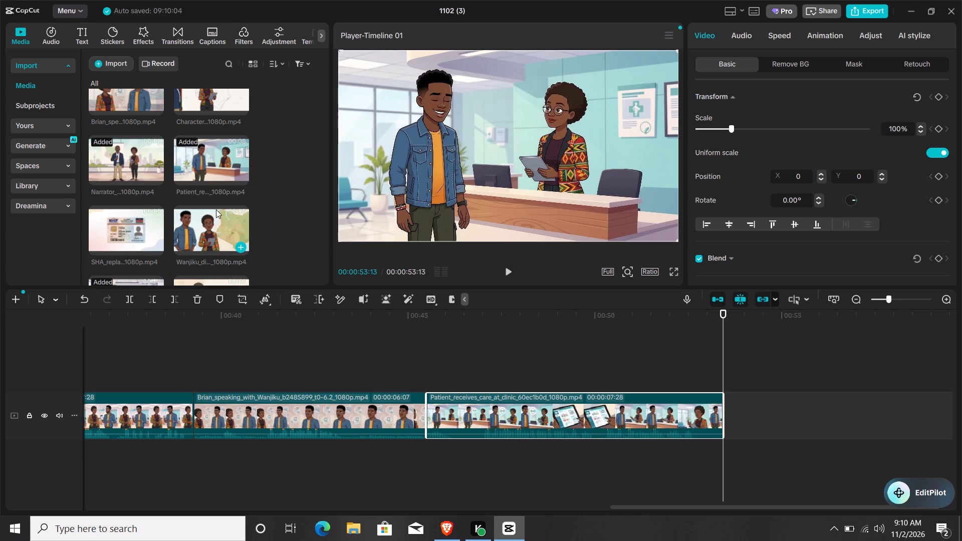
{"action": "scroll", "coordinate": [216, 209], "scroll_direction": "down", "scroll_amount": 1}
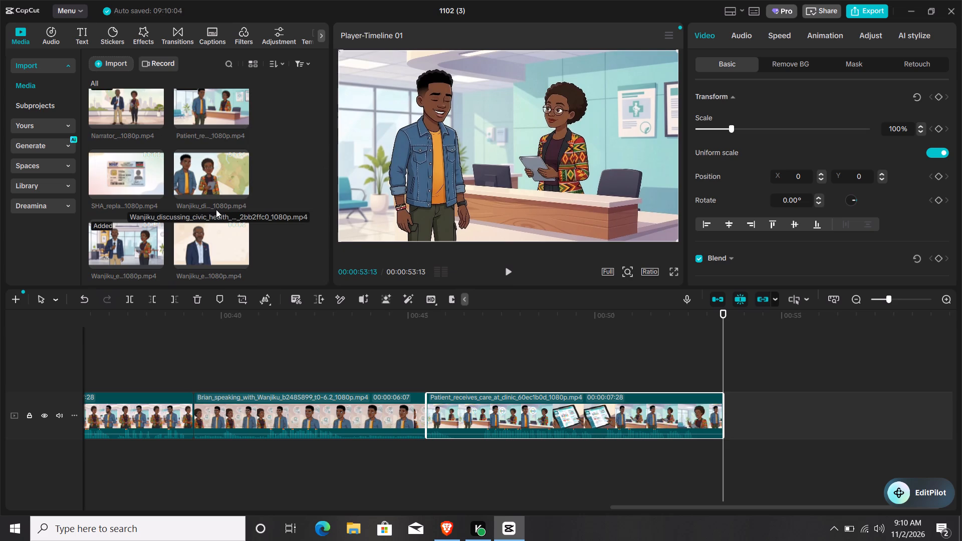
{"action": "scroll", "coordinate": [216, 209], "scroll_direction": "down", "scroll_amount": 1}
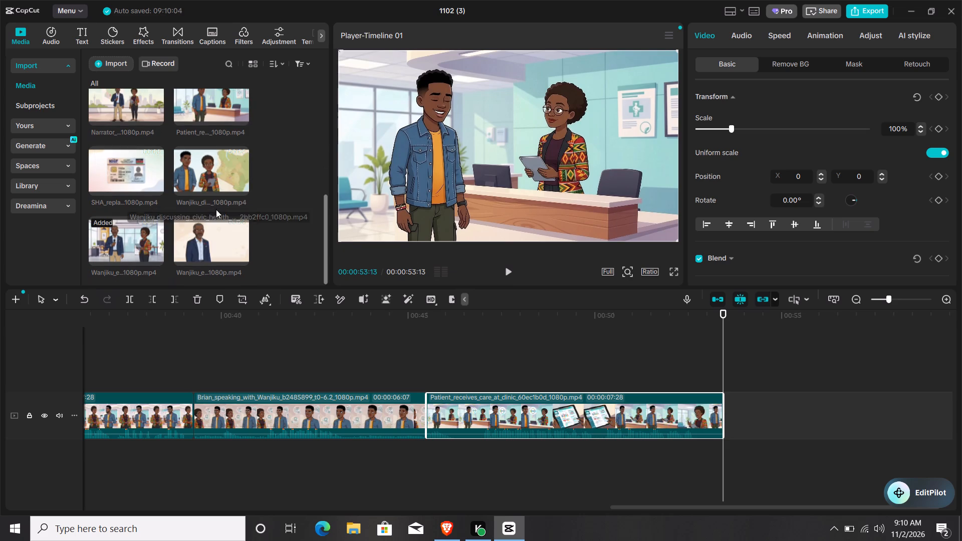
{"action": "scroll", "coordinate": [216, 209], "scroll_direction": "down", "scroll_amount": 1}
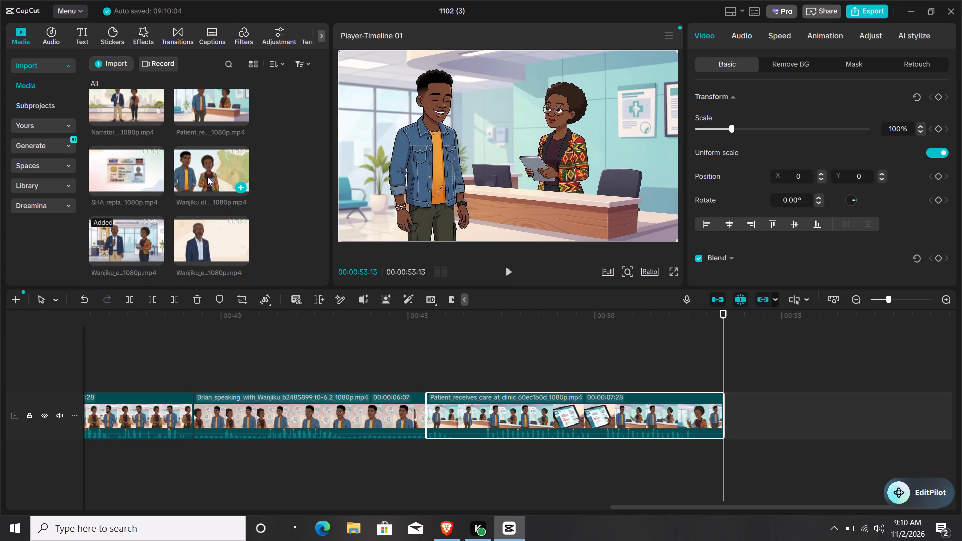
{"action": "left_click", "coordinate": [207, 176]}
{"action": "left_click", "coordinate": [206, 170]}
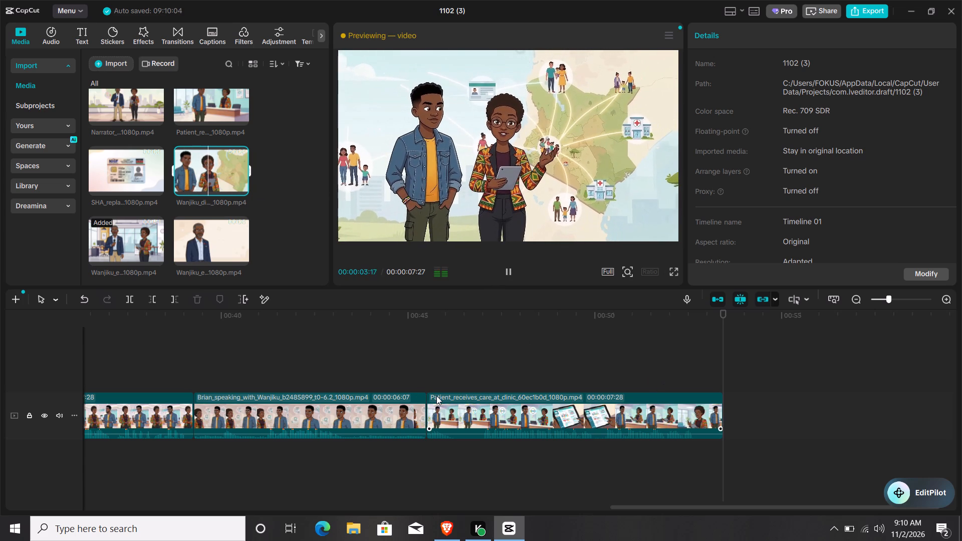
Replay the timeline twice from around the end of the Brian_speaking_with_Wanjiku clip through the Patient_receives_care_at_clinic clip.
{"action": "left_click_drag", "start_coordinate": [724, 367], "coordinate": [585, 335]}
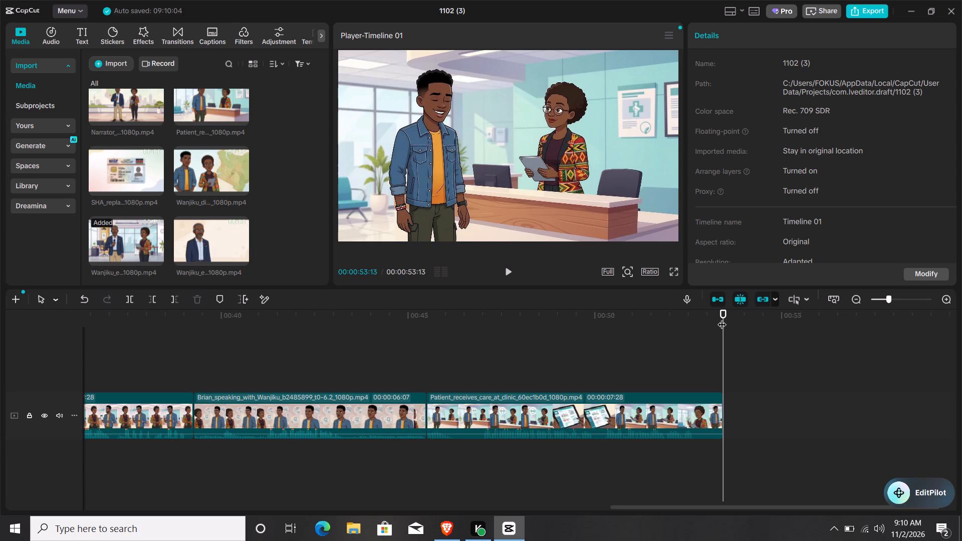
{"action": "left_click_drag", "start_coordinate": [722, 318], "coordinate": [421, 296]}
{"action": "left_click", "coordinate": [511, 268]}
{"action": "left_click_drag", "start_coordinate": [724, 361], "coordinate": [539, 357]}
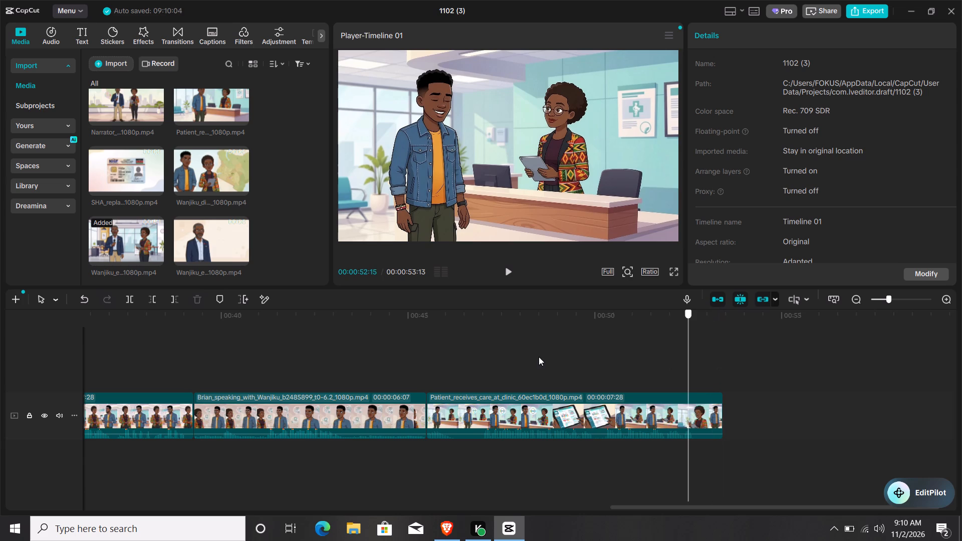
{"action": "left_click_drag", "start_coordinate": [539, 357], "coordinate": [417, 359]}
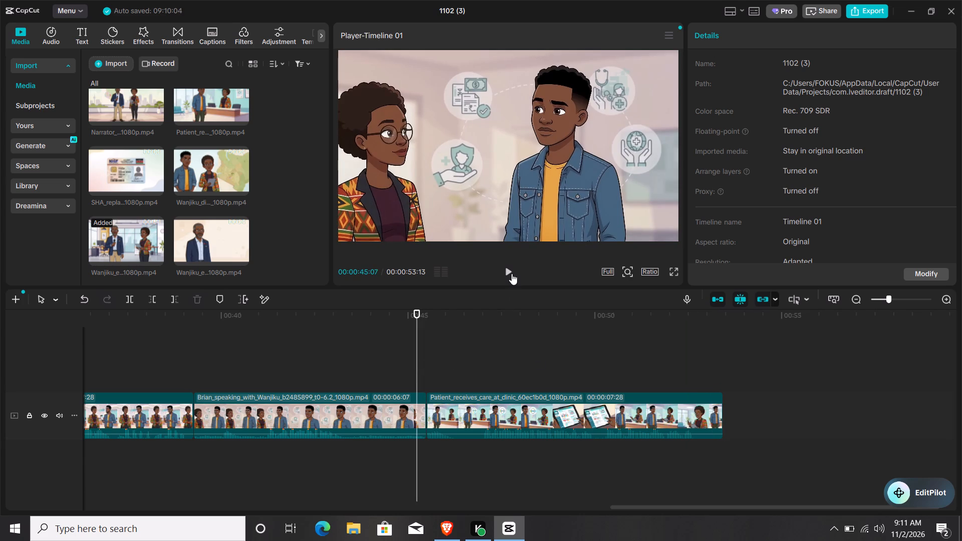
{"action": "left_click", "coordinate": [512, 274]}
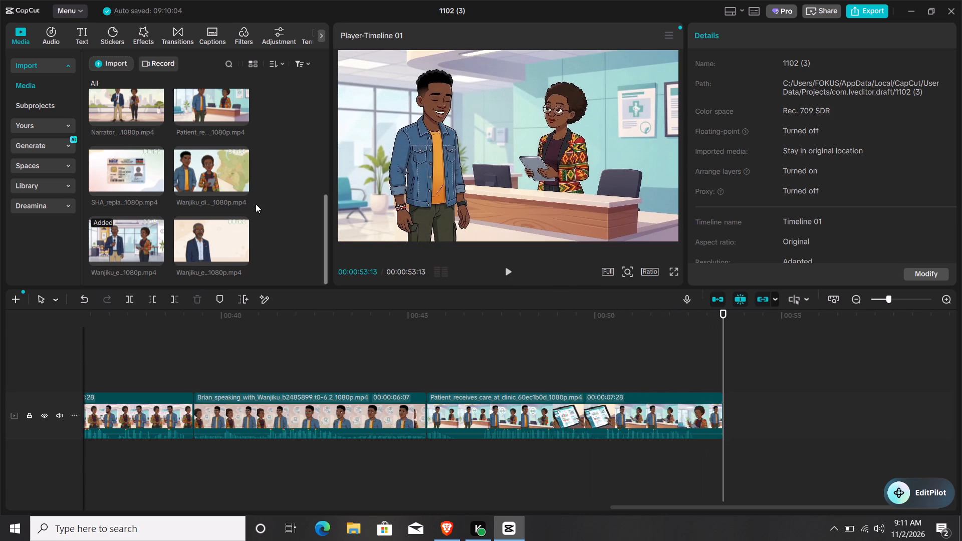
Preview the SHA_replacing_NHIF_explainer clip, add it after the Patient_receives_care_at_clinic clip, and move the playhead to the timeline's end.
{"action": "left_click", "coordinate": [111, 180]}
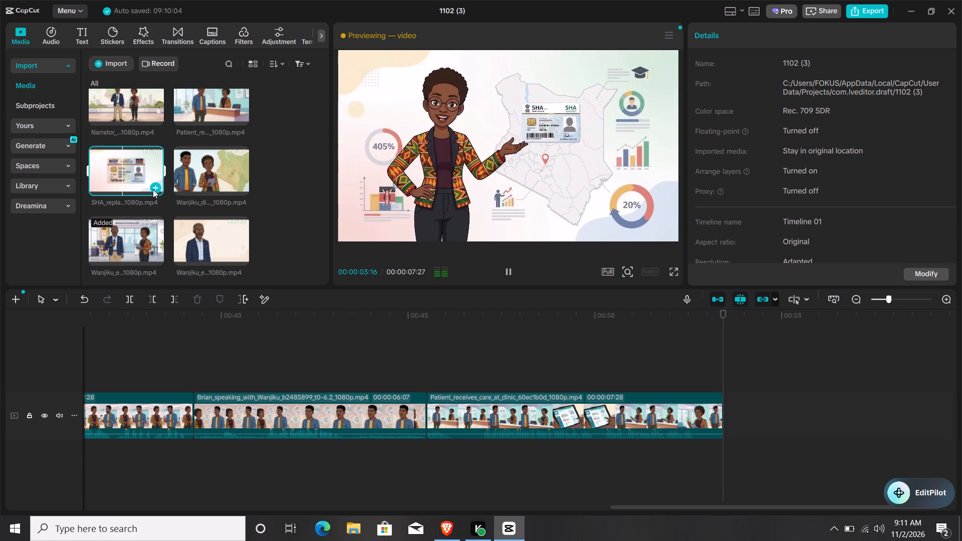
{"action": "left_click", "coordinate": [153, 189]}
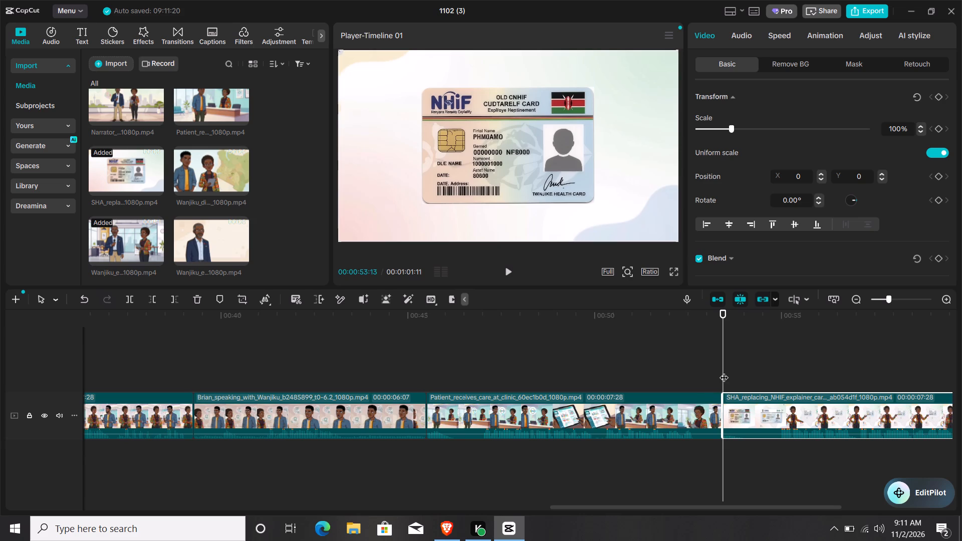
{"action": "left_click_drag", "start_coordinate": [724, 371], "coordinate": [961, 388]}
{"action": "left_click", "coordinate": [961, 388]}
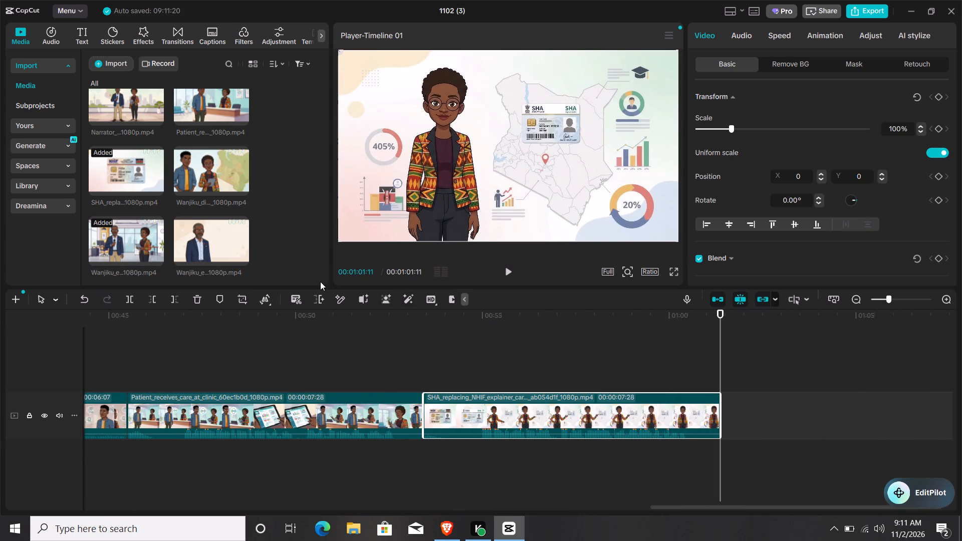
Look through the media library from its first clips for the scene to follow the SHA_replacing_NHIF_explainer clip.
{"action": "scroll", "coordinate": [217, 223], "scroll_direction": "up", "scroll_amount": 7}
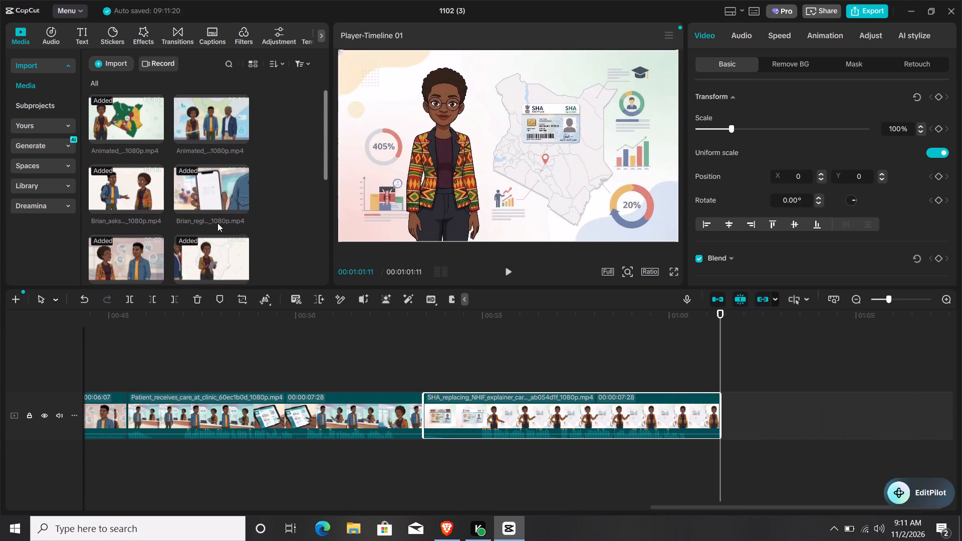
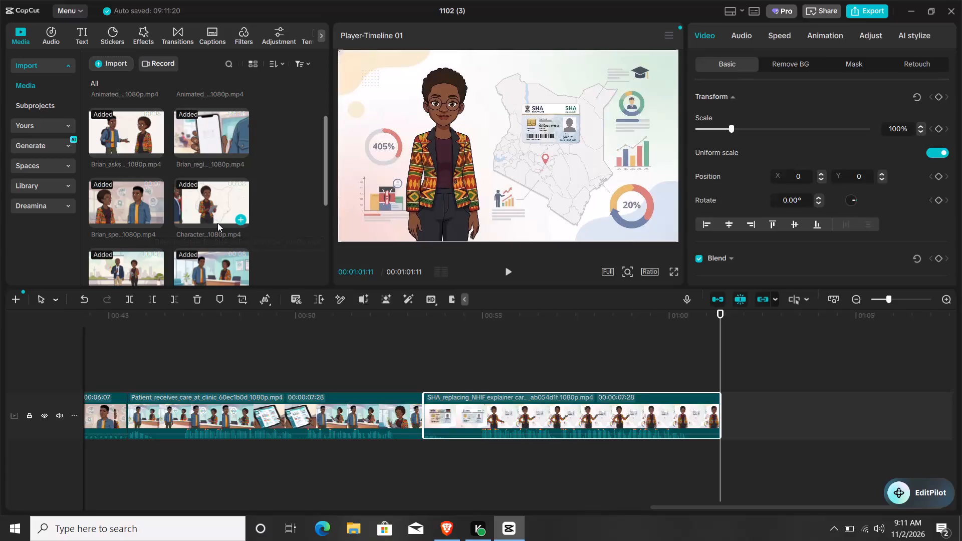
Preview the Wanjiku_discussing_civic_health, Brian_asks and Brian_speaking_with_Wanjiku clips in the media library as candidates for the scene after the SHA_replacing_NHIF_explainer clip.
{"action": "scroll", "coordinate": [217, 223], "scroll_direction": "down", "scroll_amount": 2}
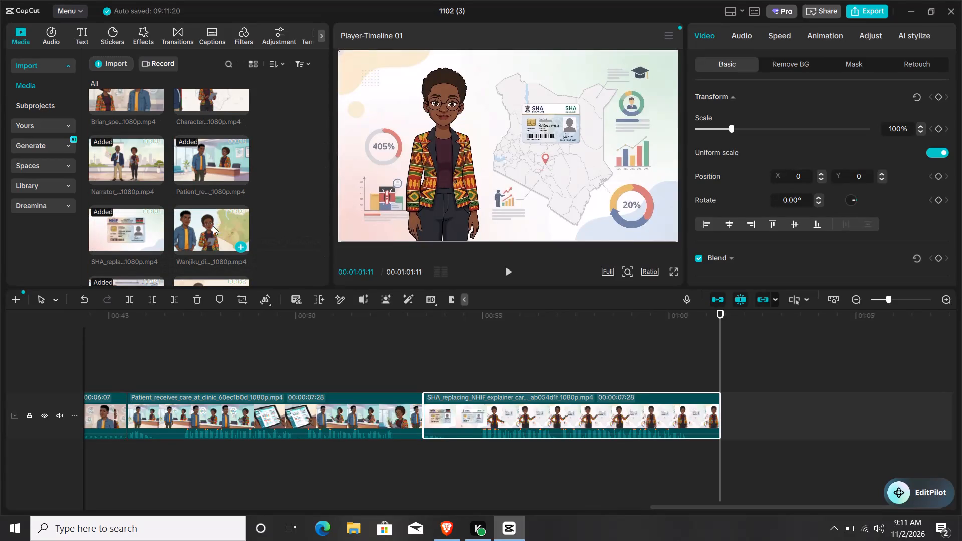
{"action": "left_click", "coordinate": [204, 229]}
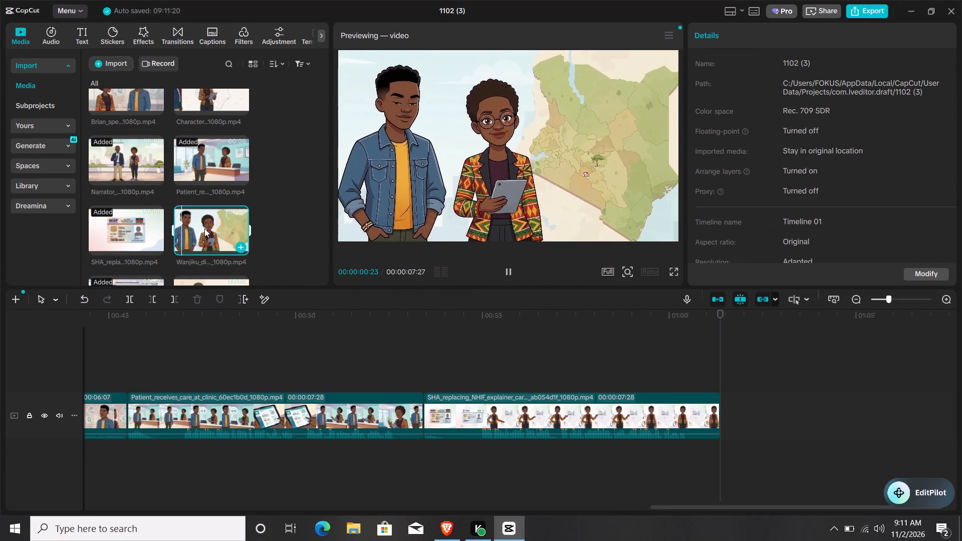
{"action": "scroll", "coordinate": [204, 228], "scroll_direction": "up", "scroll_amount": 2}
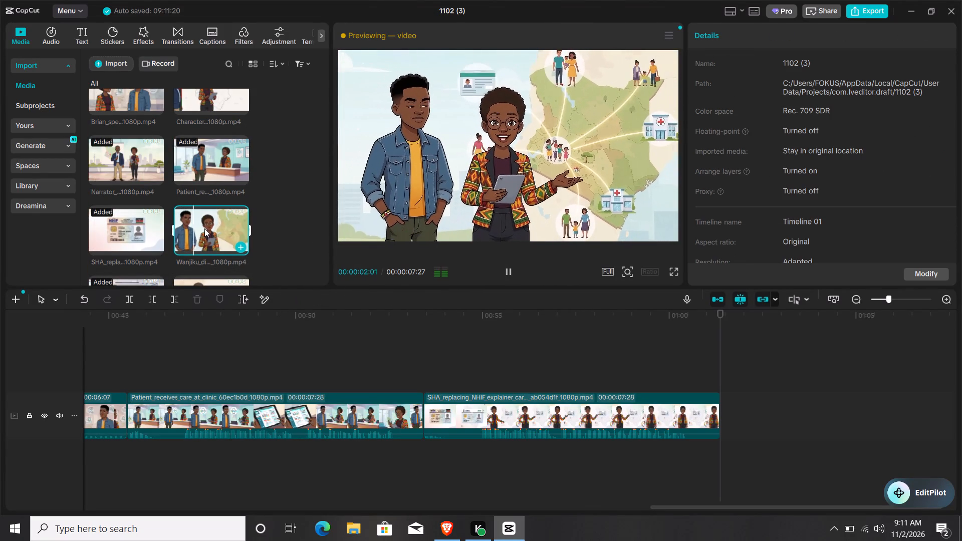
{"action": "scroll", "coordinate": [204, 228], "scroll_direction": "up", "scroll_amount": 6}
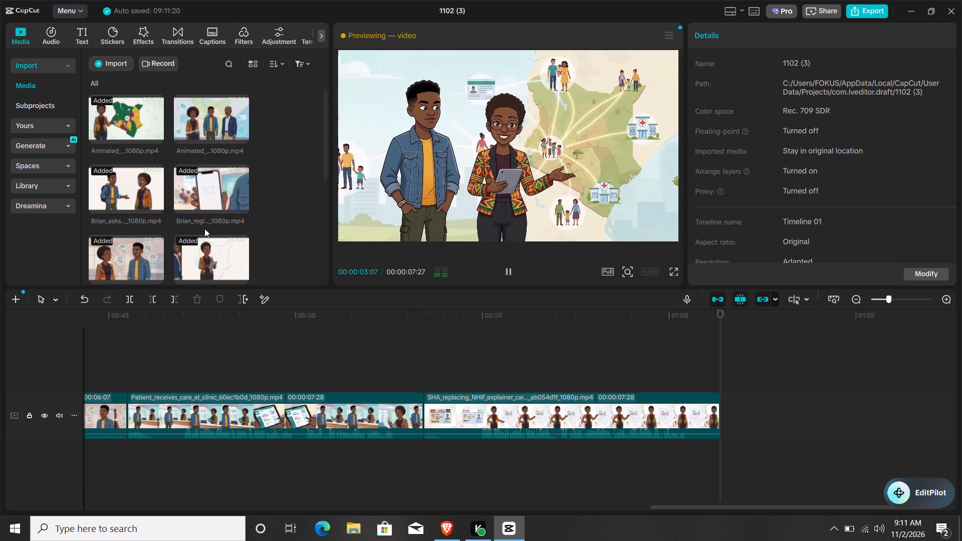
{"action": "left_click", "coordinate": [129, 197]}
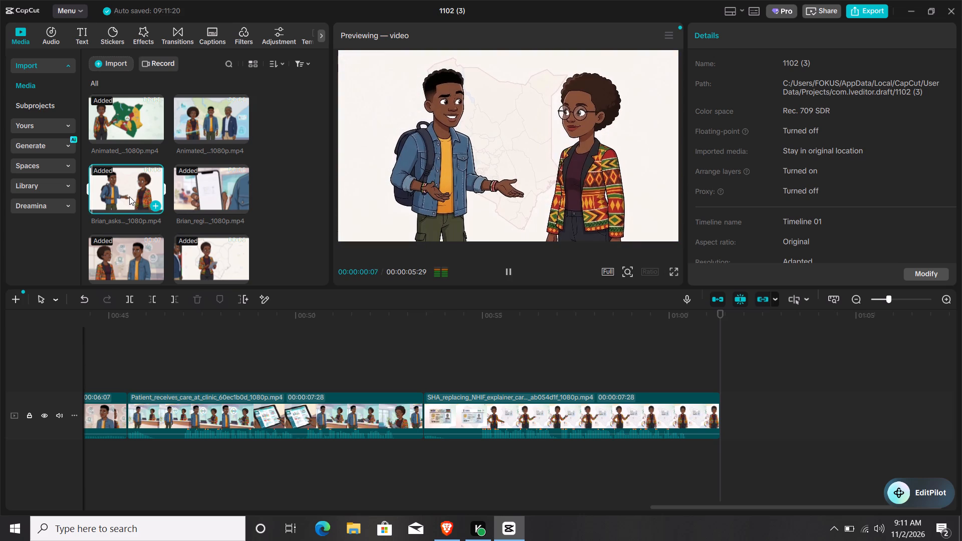
{"action": "left_click", "coordinate": [131, 249]}
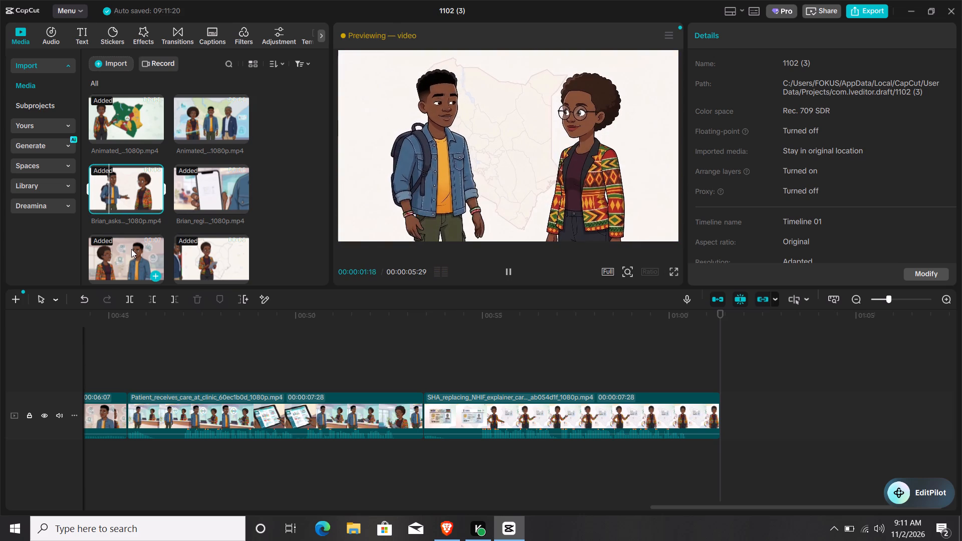
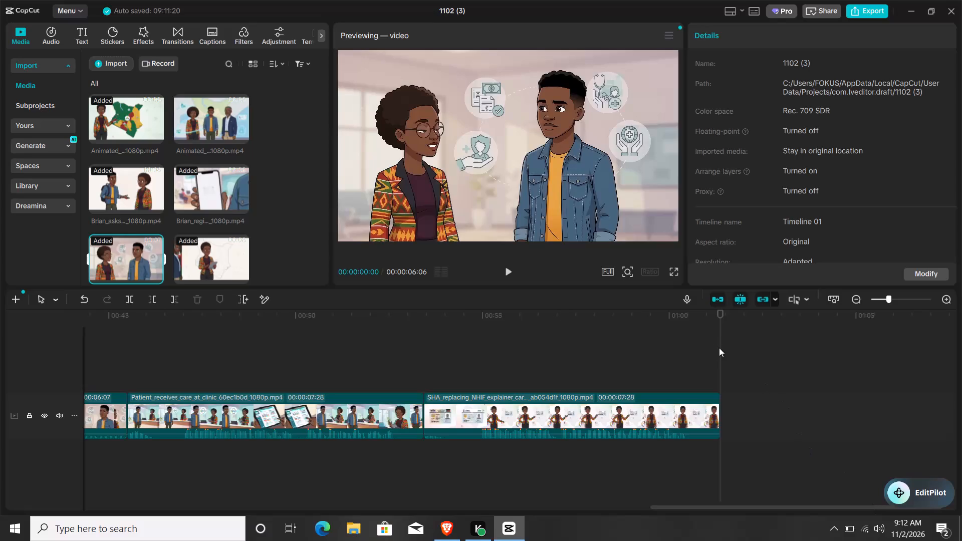
Play the Brian_speaking_with_Wanjiku clip in the preview to judge it as the next scene.
{"action": "left_click", "coordinate": [508, 274]}
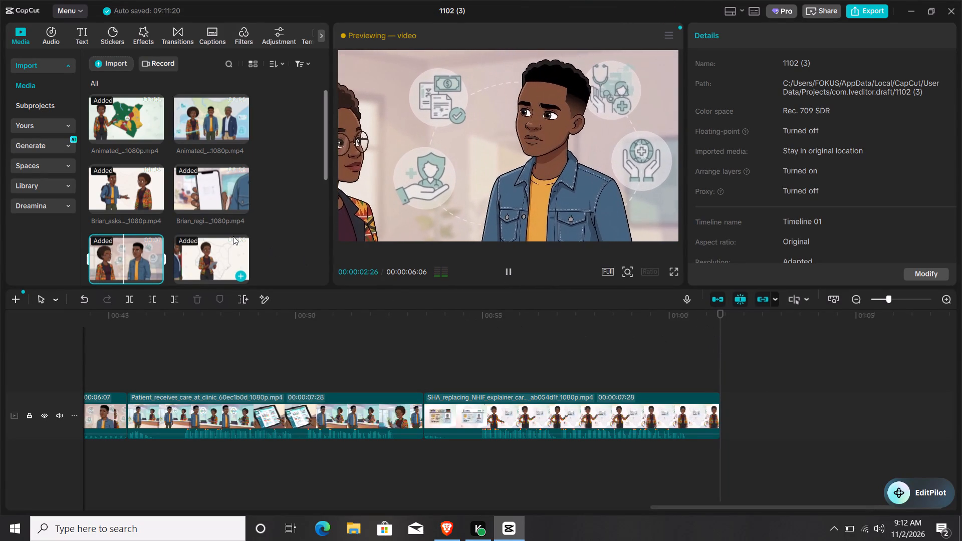
Append the Wanjiku_discussing_civic_health clip to the timeline directly after the SHA_replacing_NHIF_explainer clip.
{"action": "scroll", "coordinate": [230, 245], "scroll_direction": "down", "scroll_amount": 4}
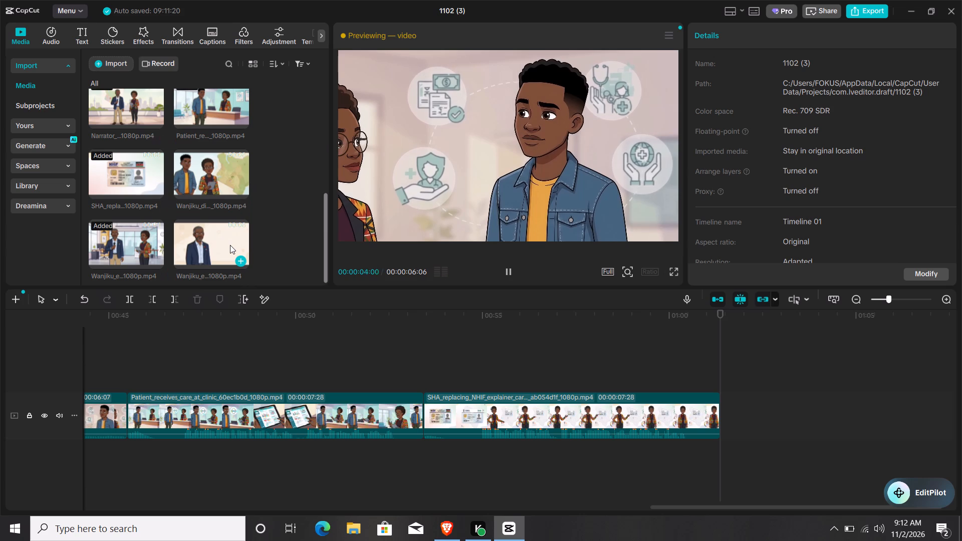
{"action": "left_click", "coordinate": [215, 170]}
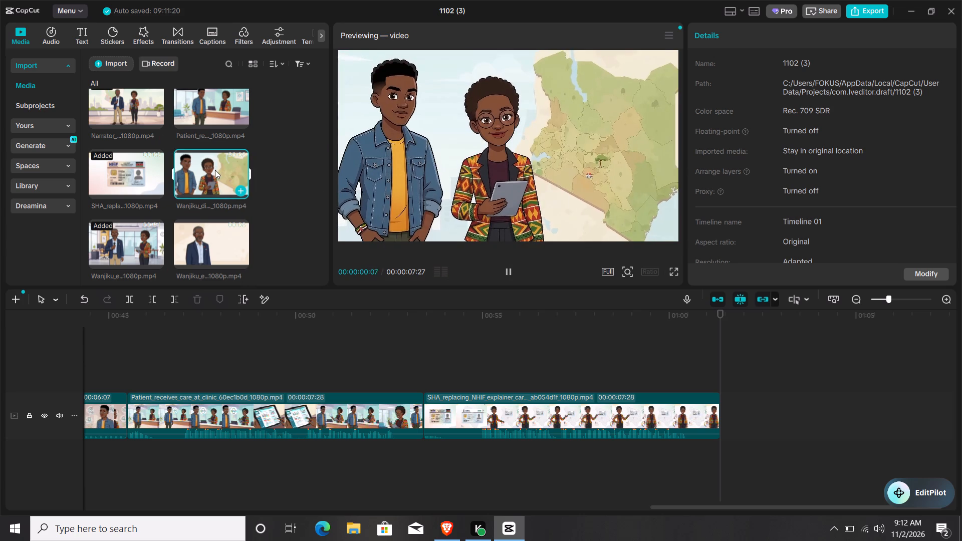
{"action": "left_click", "coordinate": [240, 191]}
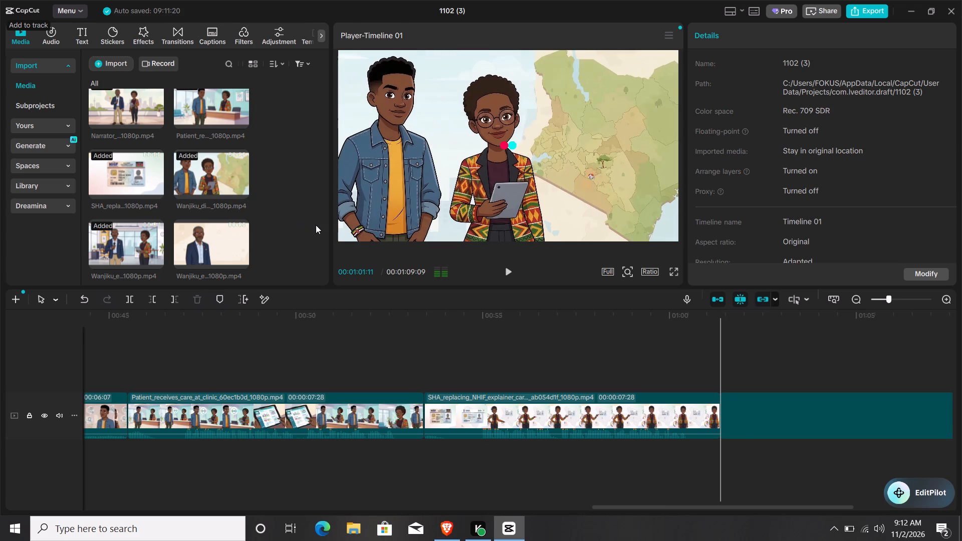
Play back the newly added Wanjiku_discussing_civic_health clip on the timeline to its end.
{"action": "left_click", "coordinate": [512, 275]}
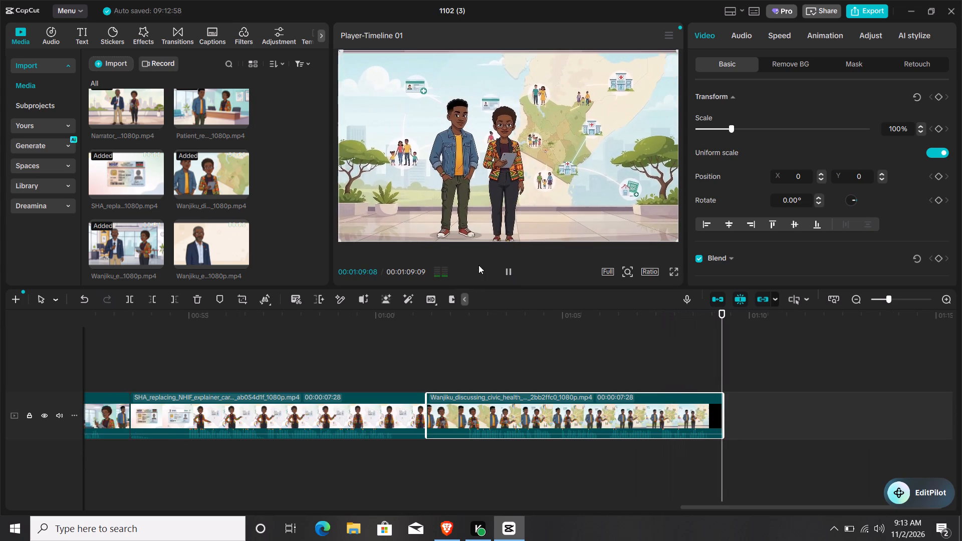
Look through the imported clips for remaining scenes and preview the SHA_replacing_NHIF_explainer clip.
{"action": "scroll", "coordinate": [218, 221], "scroll_direction": "down", "scroll_amount": 1}
{"action": "scroll", "coordinate": [218, 221], "scroll_direction": "up", "scroll_amount": 2}
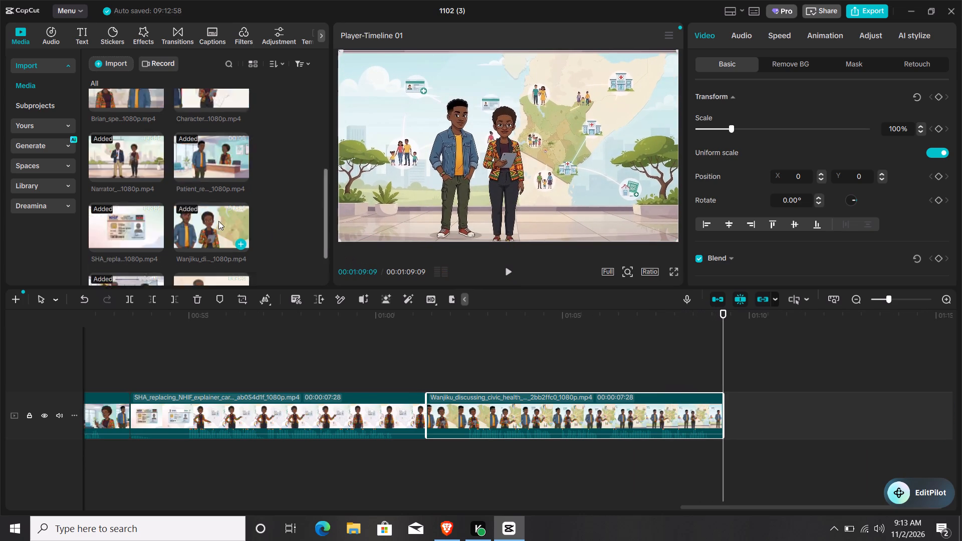
{"action": "scroll", "coordinate": [218, 221], "scroll_direction": "up", "scroll_amount": 5}
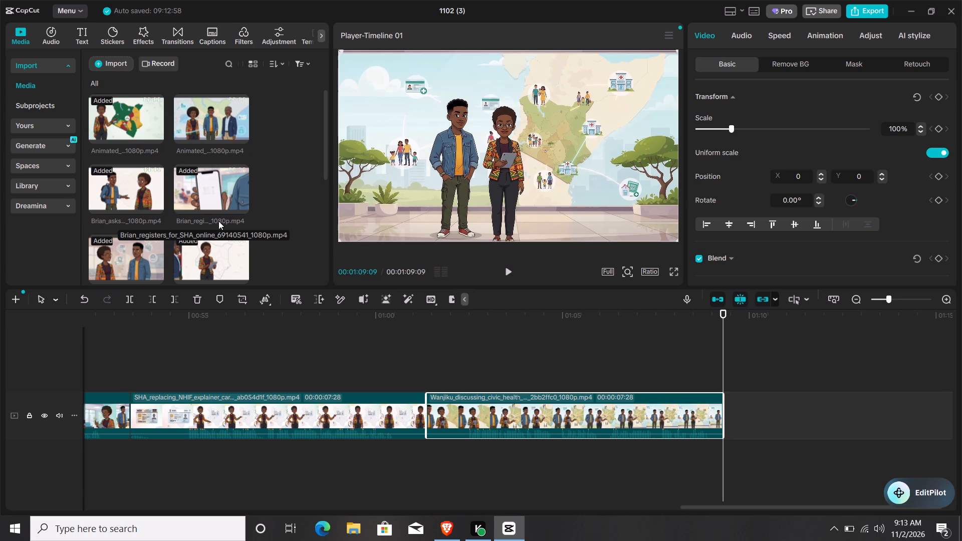
{"action": "scroll", "coordinate": [218, 221], "scroll_direction": "down", "scroll_amount": 4}
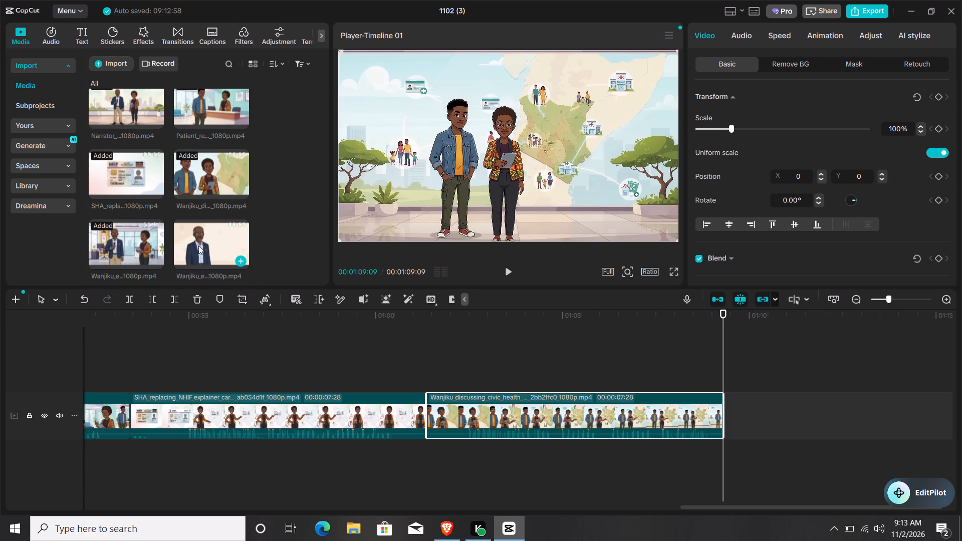
{"action": "left_click", "coordinate": [106, 177]}
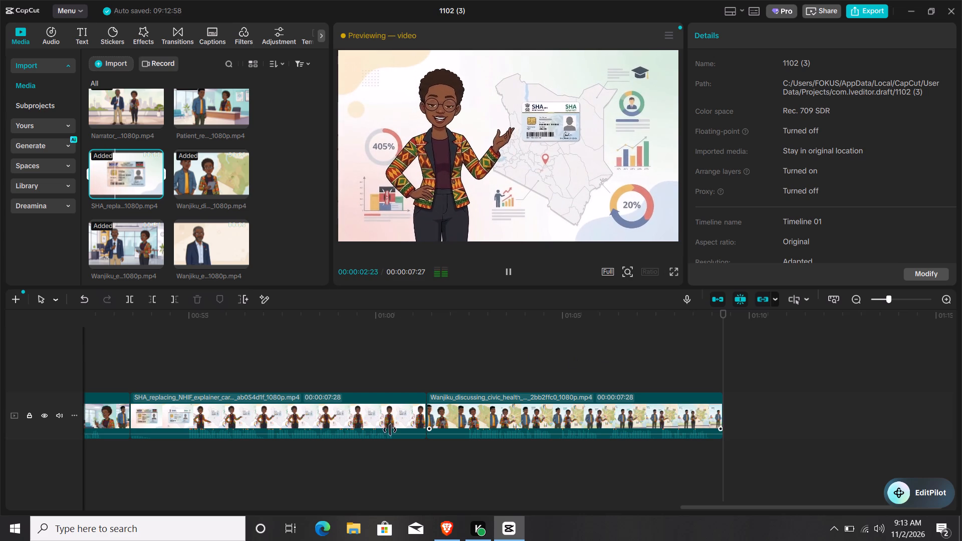
Play the assembled timeline from the beginning to review the scene order.
{"action": "left_click", "coordinate": [279, 396]}
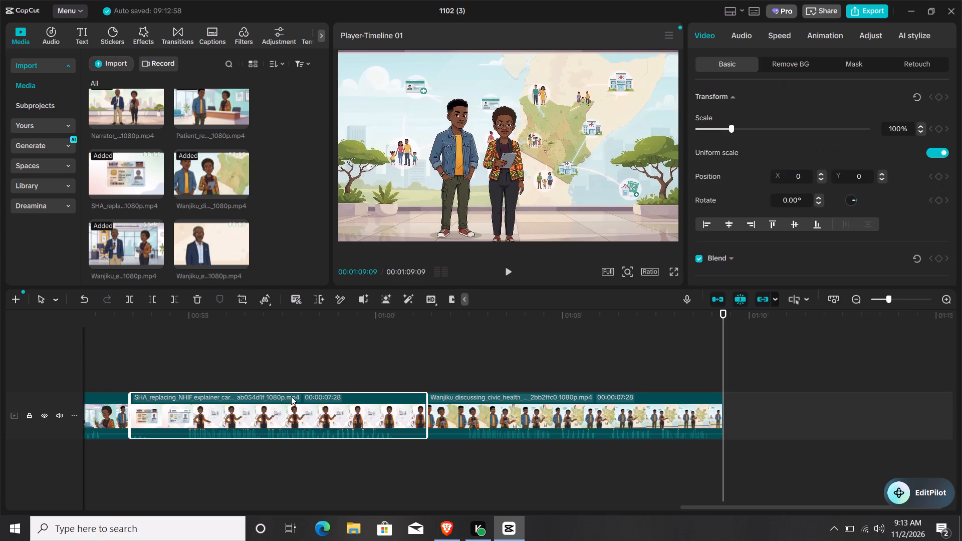
{"action": "left_click", "coordinate": [509, 281]}
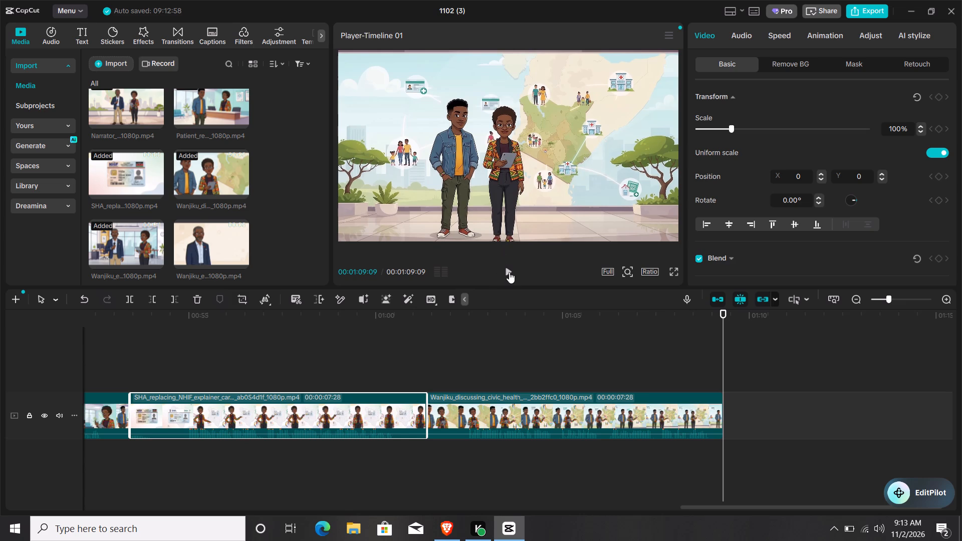
{"action": "left_click", "coordinate": [509, 272]}
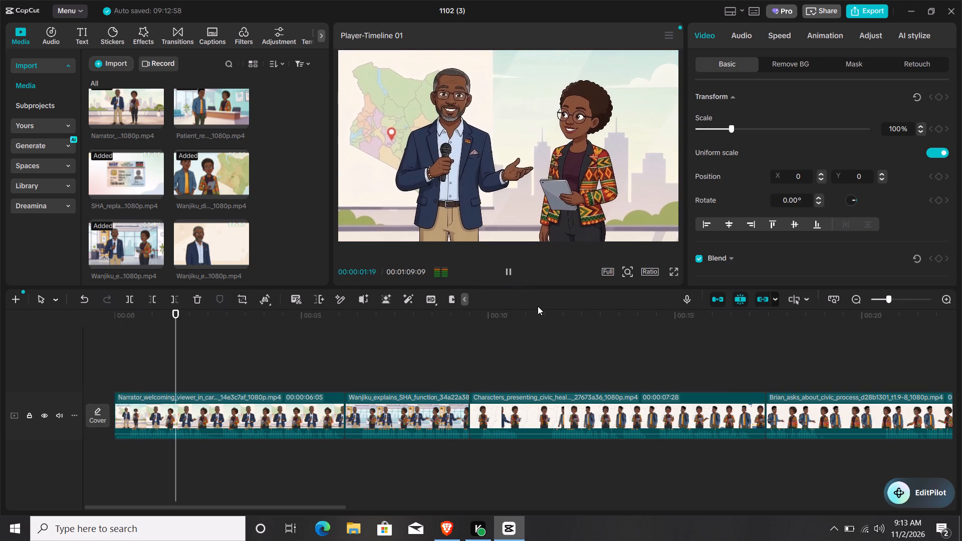
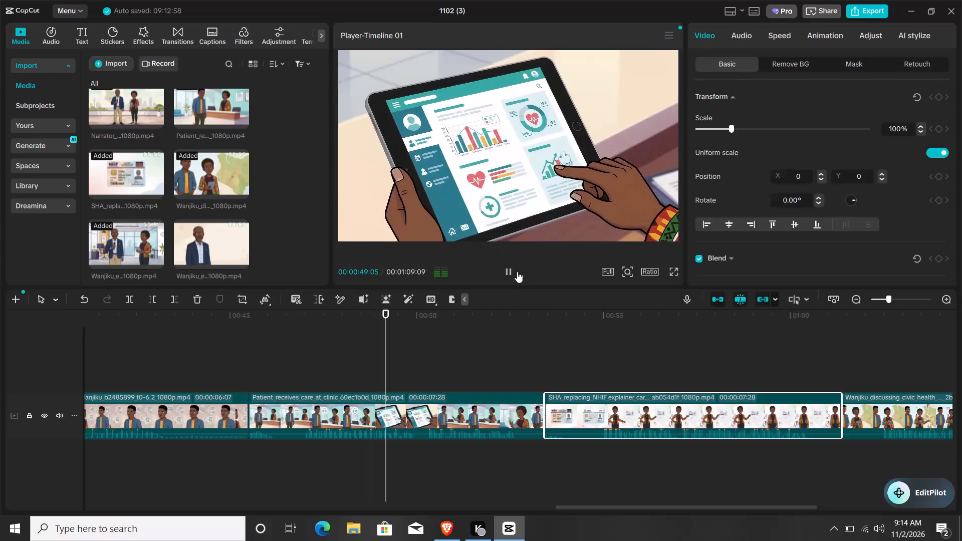
Replay the transition from the Brian_speaking_with_Wanjiku clip into the Patient_receives_care_at_clinic clip on the timeline.
{"action": "left_click", "coordinate": [516, 271]}
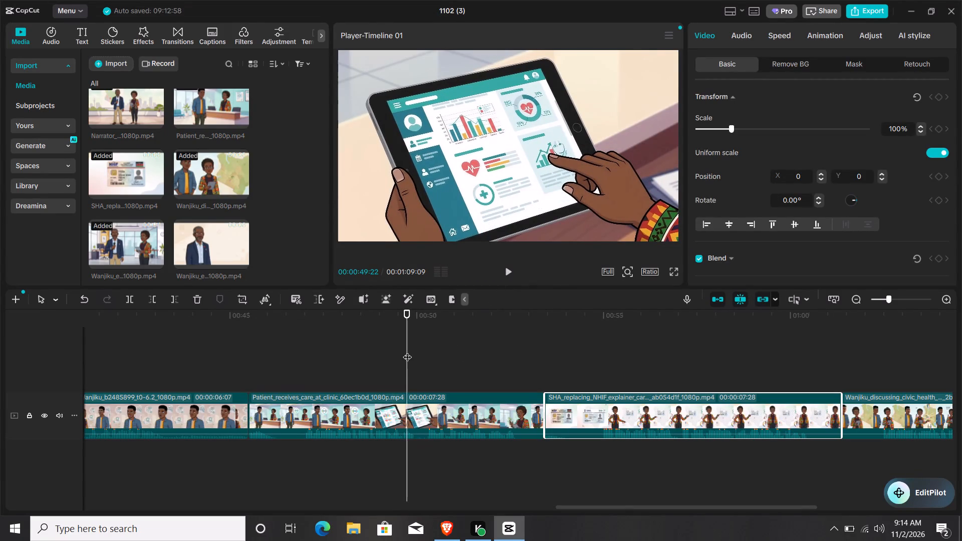
{"action": "left_click_drag", "start_coordinate": [407, 351], "coordinate": [236, 360]}
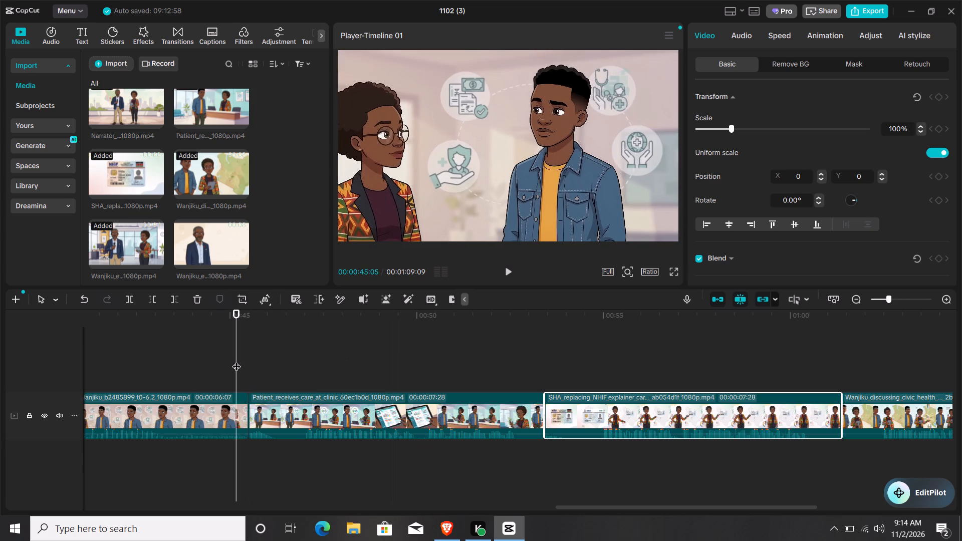
{"action": "left_click", "coordinate": [509, 275]}
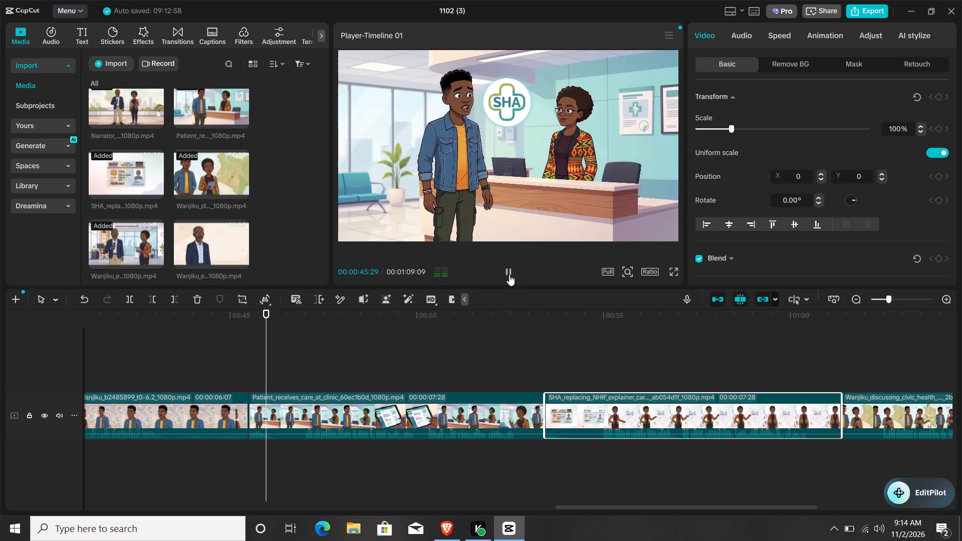
{"action": "left_click", "coordinate": [509, 275]}
Delete the Patient_receives_care_at_clinic and SHA_replacing_NHIF_explainer clips between the Brian_speaking_with_Wanjiku and Wanjiku_discussing_civic_health clips on the timeline.
{"action": "left_click", "coordinate": [385, 406]}
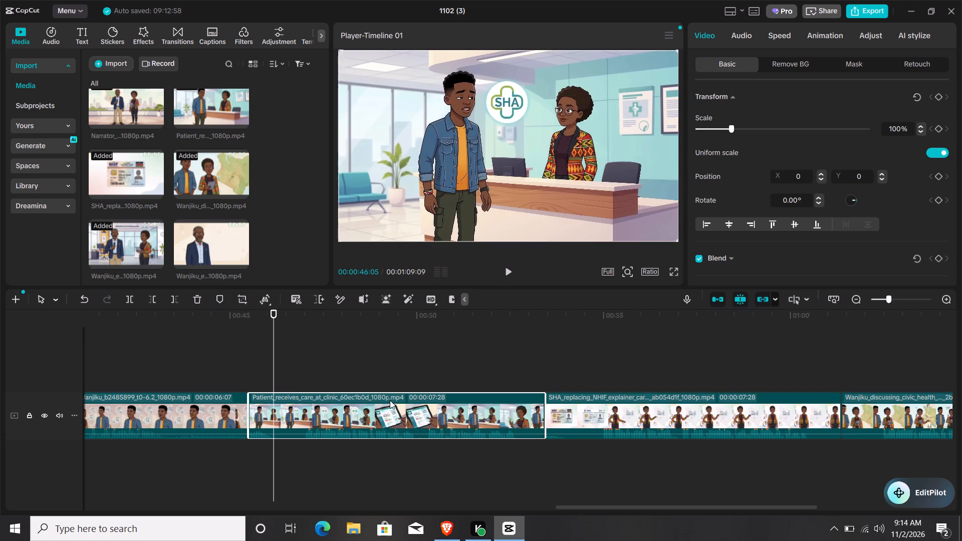
{"action": "key", "text": "BackSpace"}
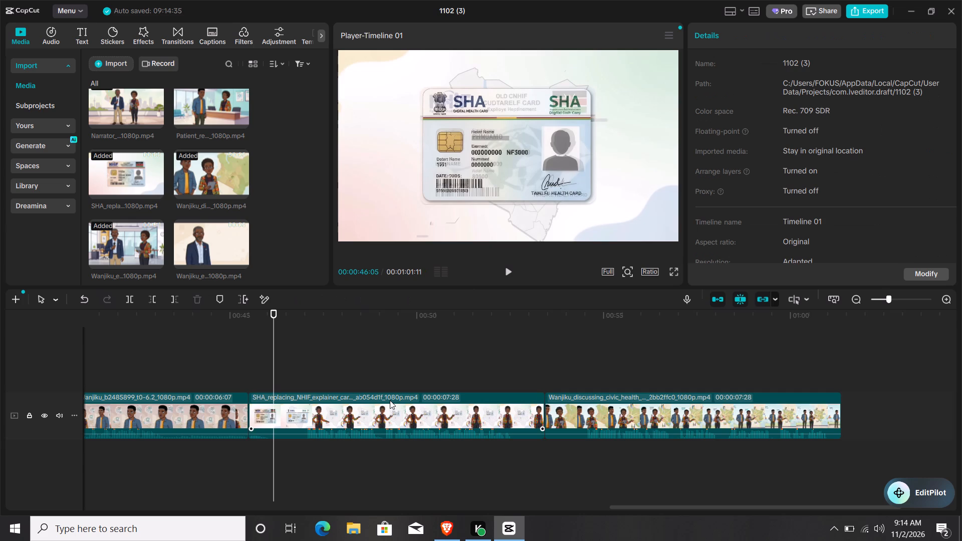
{"action": "key", "text": "BackSpace"}
{"action": "key", "text": "BackSpace"}
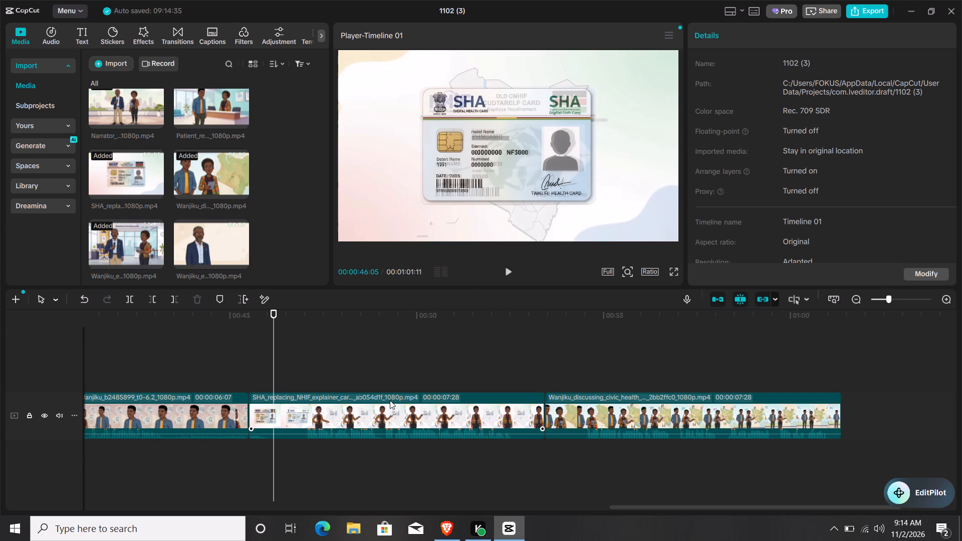
{"action": "left_click", "coordinate": [390, 400]}
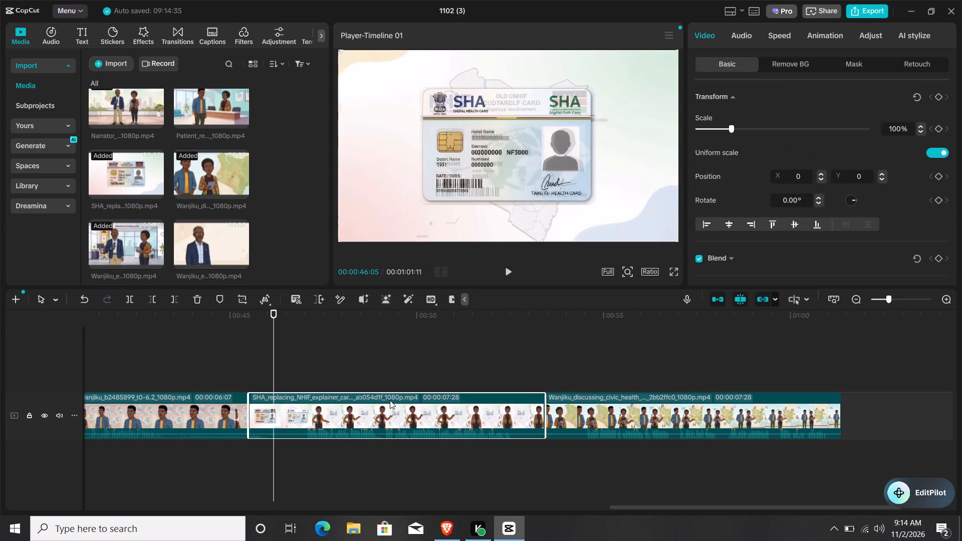
{"action": "key", "text": "BackSpace"}
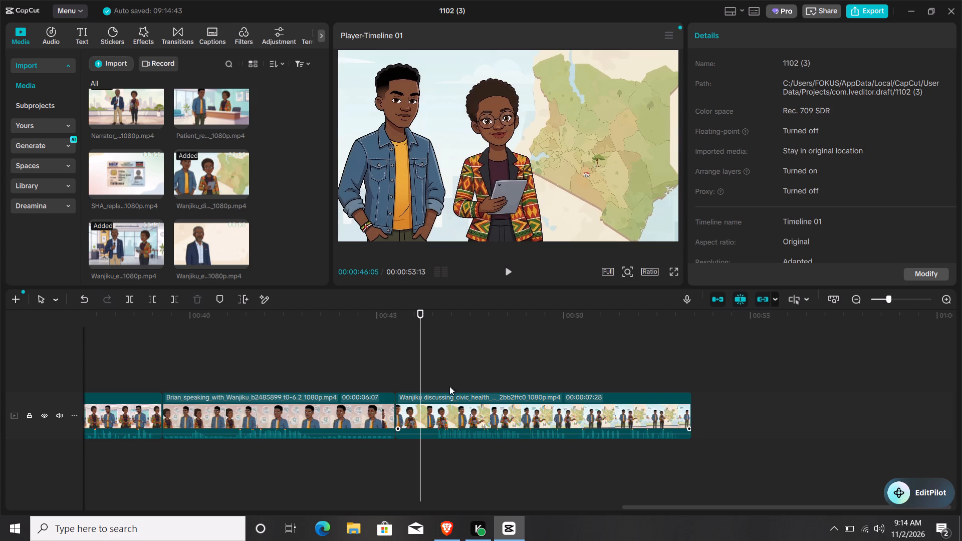
Play the Wanjiku_discussing_civic_health clip on the timeline through to its end.
{"action": "left_click", "coordinate": [504, 269]}
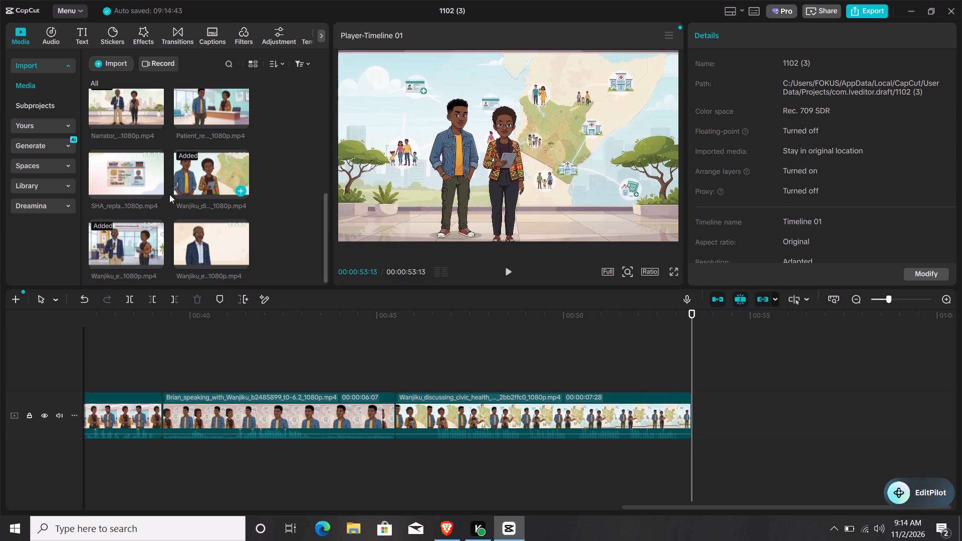
Preview candidate scenes and append the Patient_receives_care_at_clinic clip to the timeline directly after the Wanjiku_discussing_civic_health clip.
{"action": "left_click", "coordinate": [117, 170]}
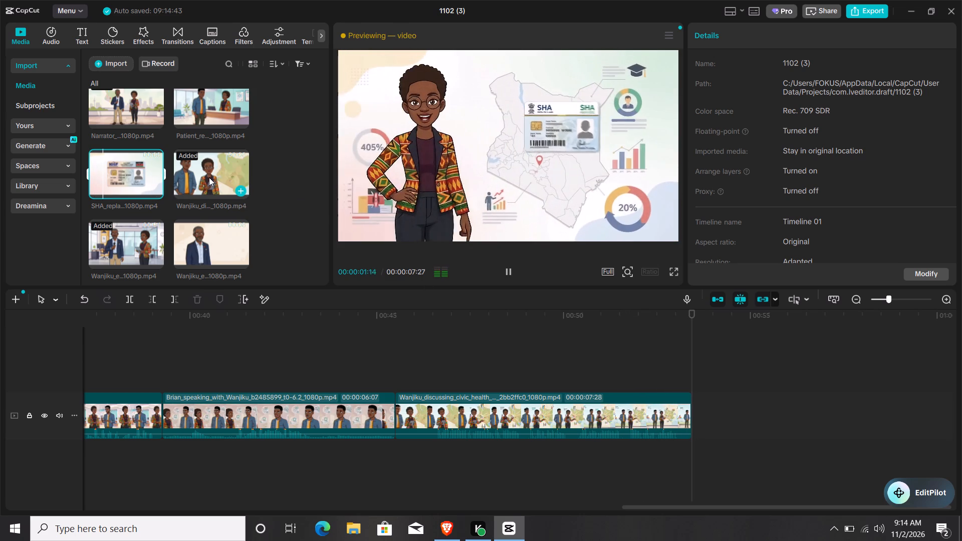
{"action": "scroll", "coordinate": [209, 177], "scroll_direction": "up", "scroll_amount": 1}
{"action": "left_click", "coordinate": [209, 177]}
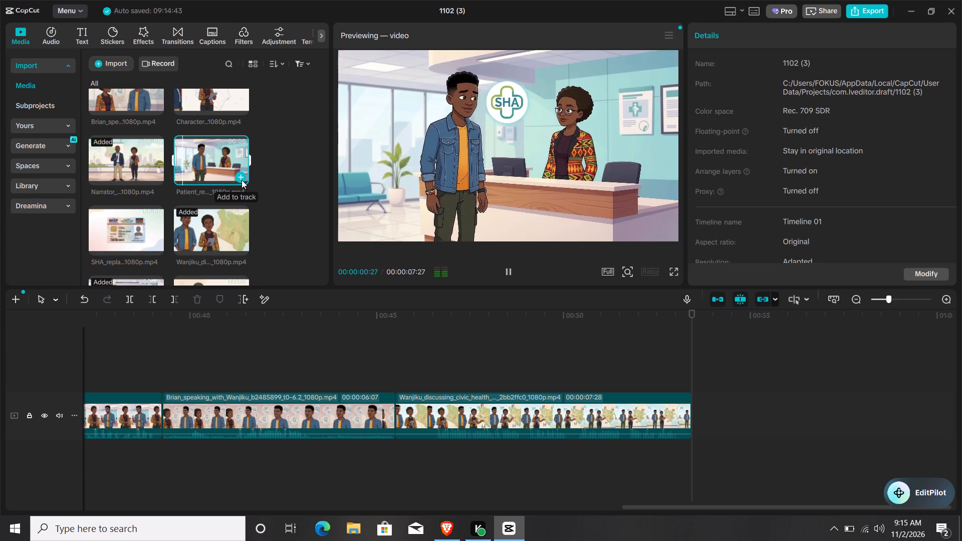
{"action": "left_click", "coordinate": [242, 180]}
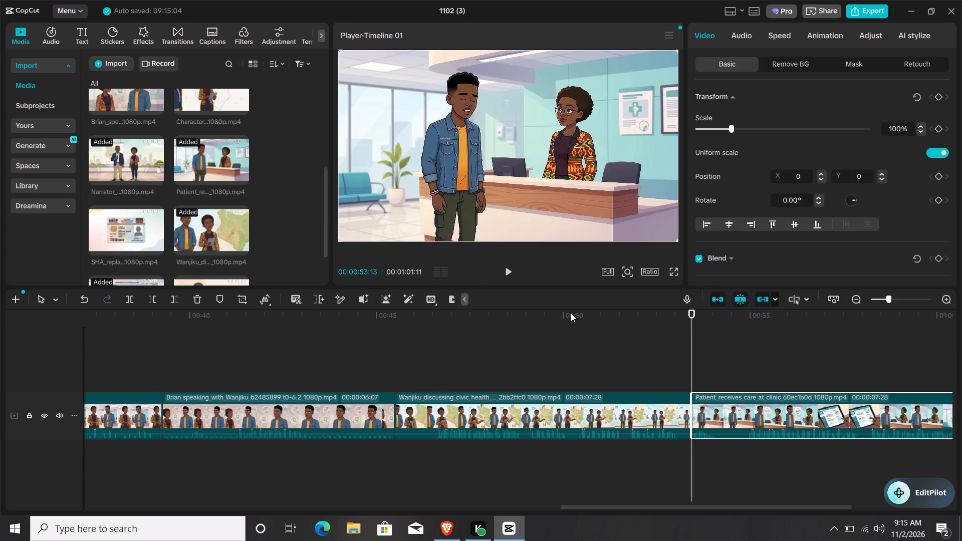